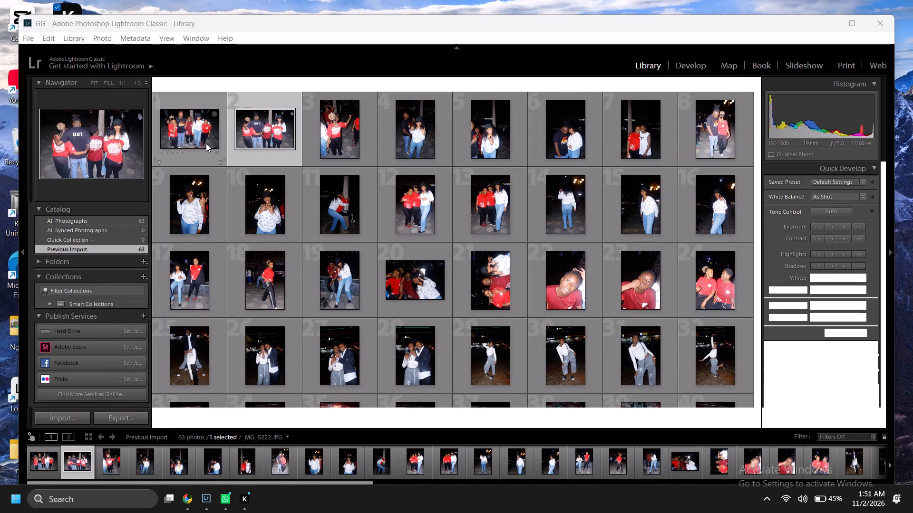
Open the first group photo, _MG_5221.JPG, for editing in the Develop module.
click(205, 143)
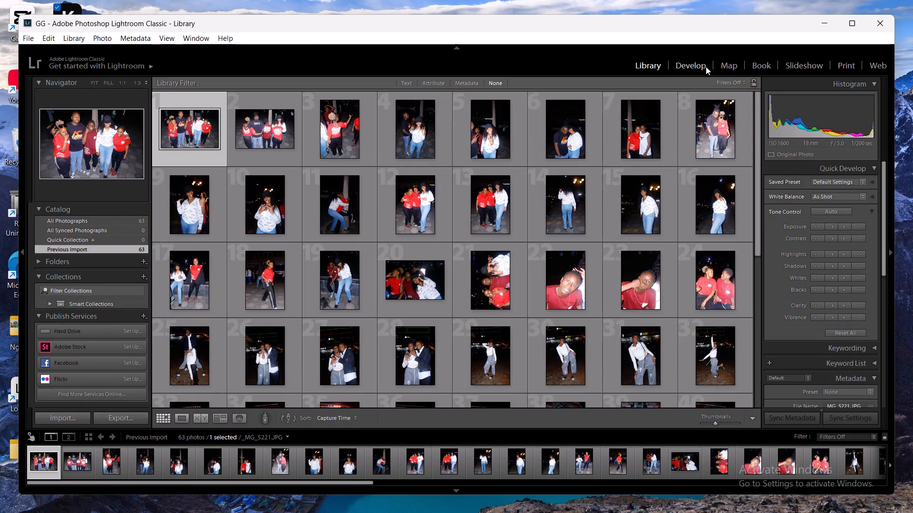
click(681, 67)
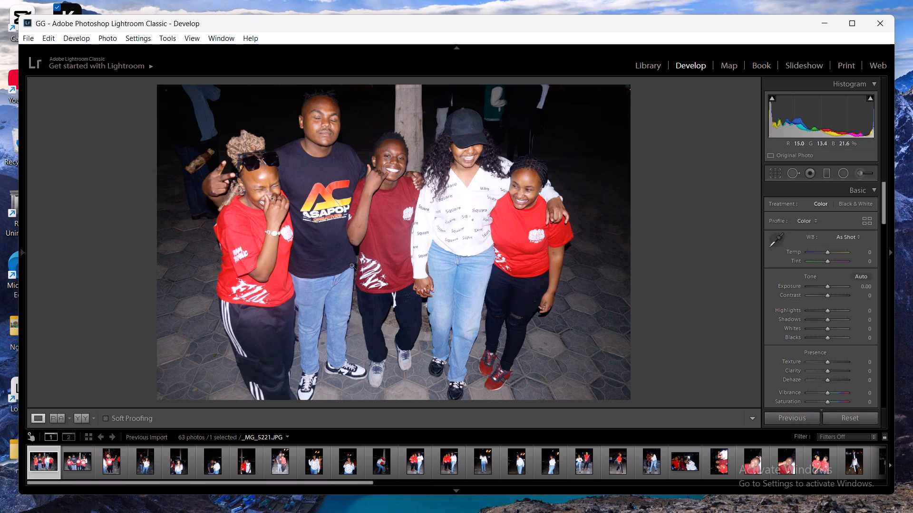
Lower the photo's exposure to −0.95 and set its contrast to +15.
click(824, 288)
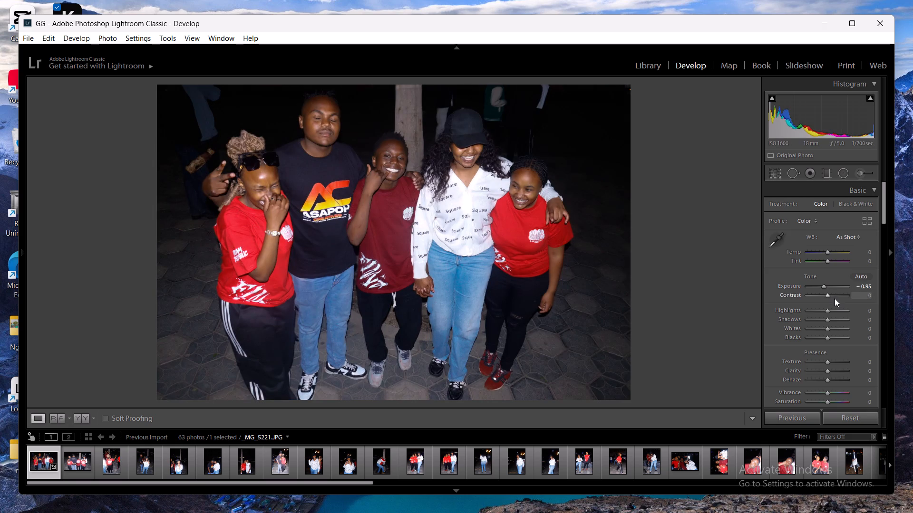
click(834, 296)
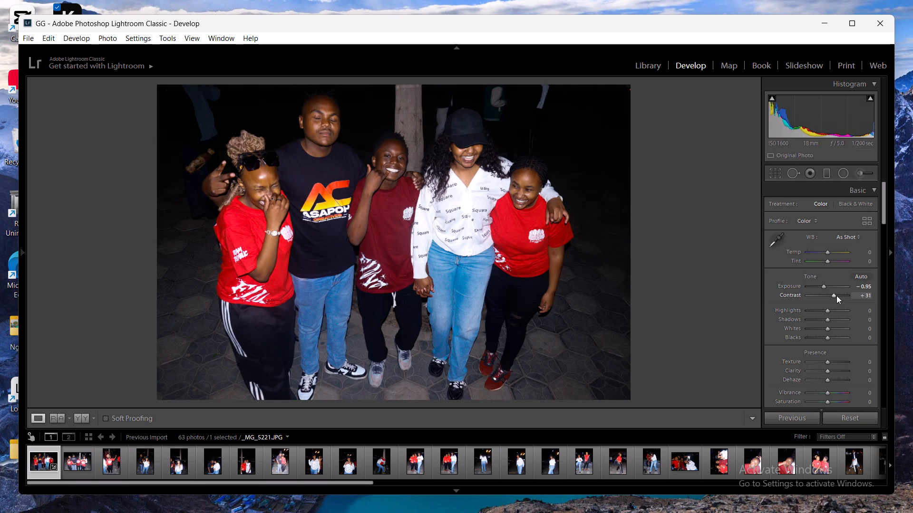
click(836, 295)
click(839, 296)
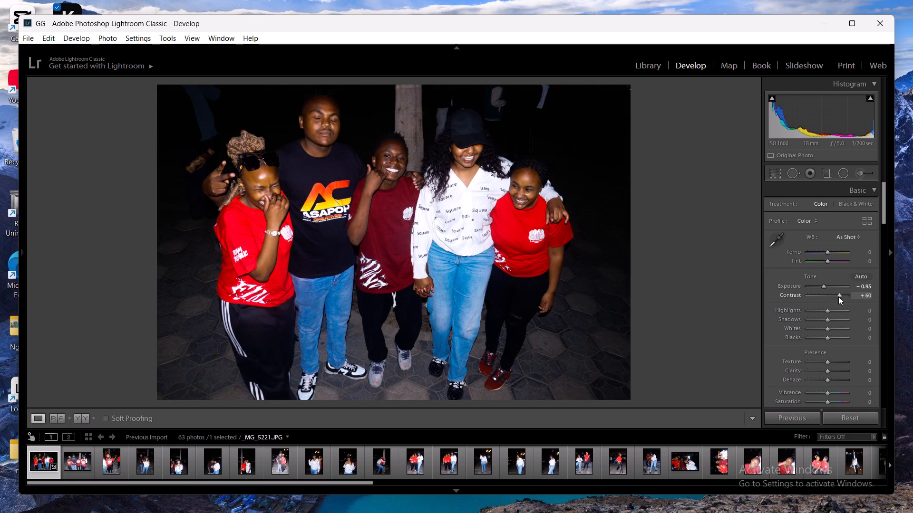
click(836, 295)
key(Left)
key(Left)
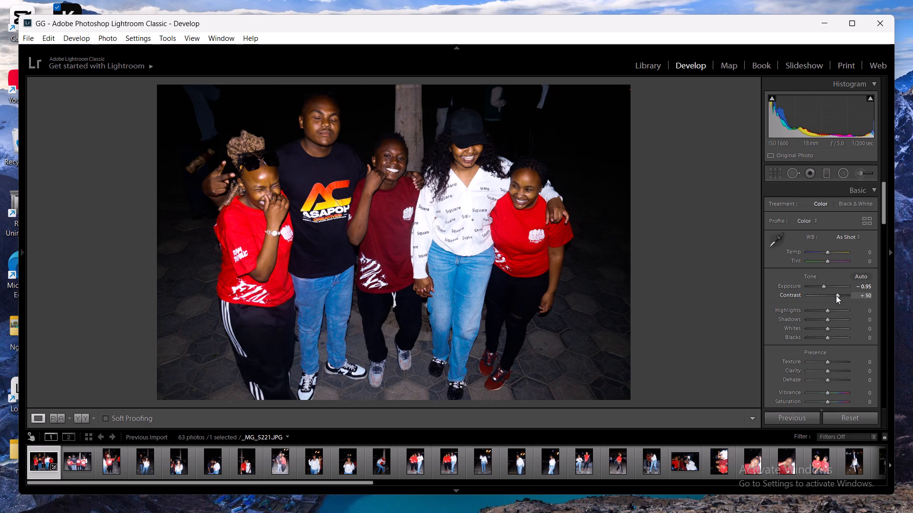
key(Left)
key(Left)
key(Left)
key(Left)
key(Left)
key(Left)
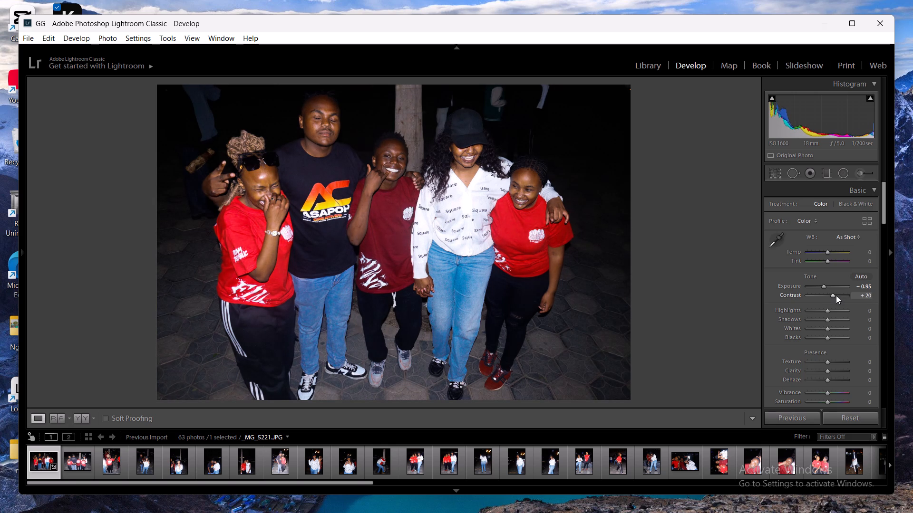
key(Left)
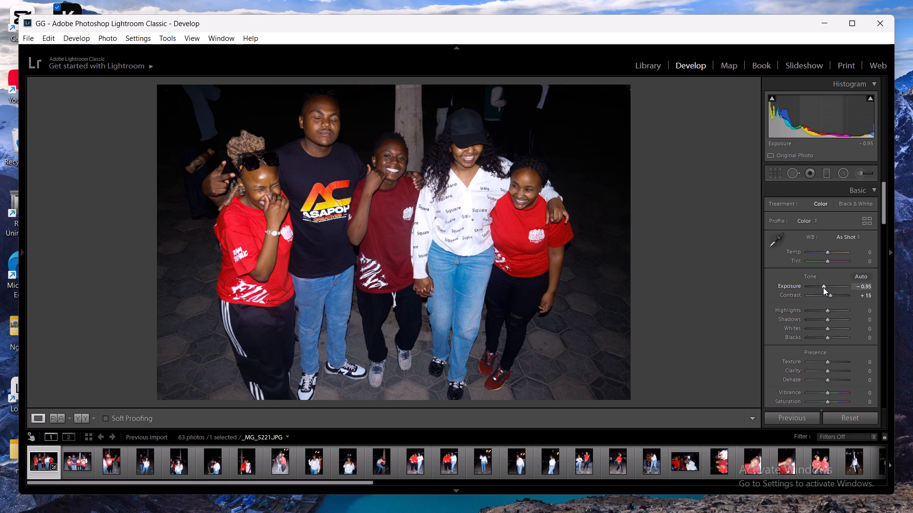
Raise the photo's exposure to −0.45.
click(824, 286)
key(Right)
key(Right)
key(Right)
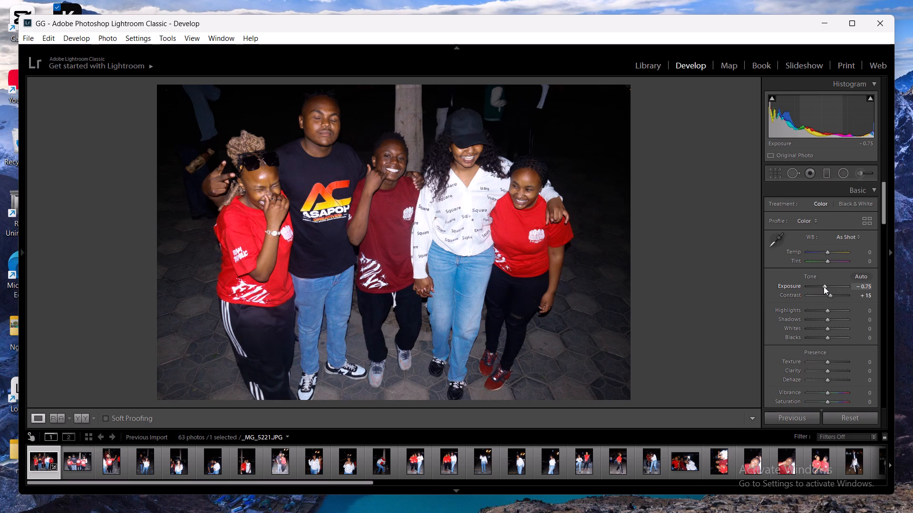
key(Right)
key(Right)
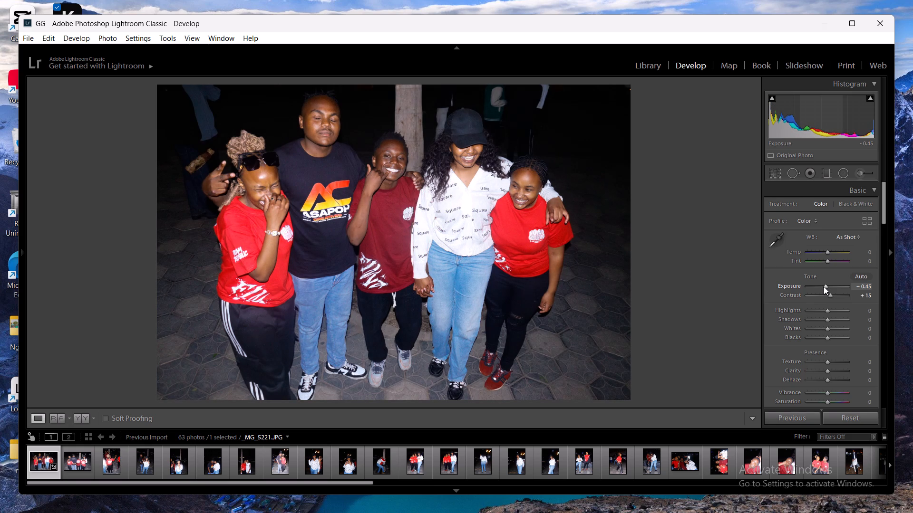
Lift the photo's shadows to +45 in the basic tone adjustments.
click(826, 320)
key(Right)
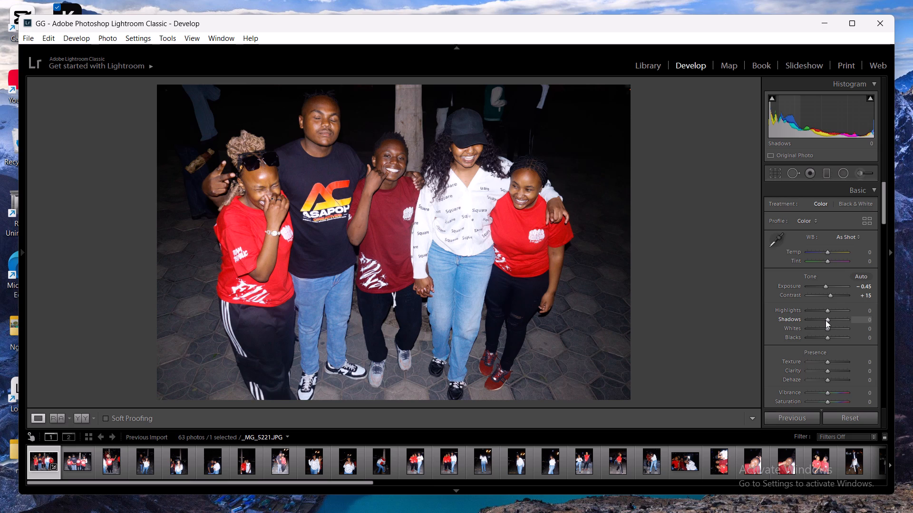
key(Right)
key(Right)
key(Right)
key(Right)
key(Right)
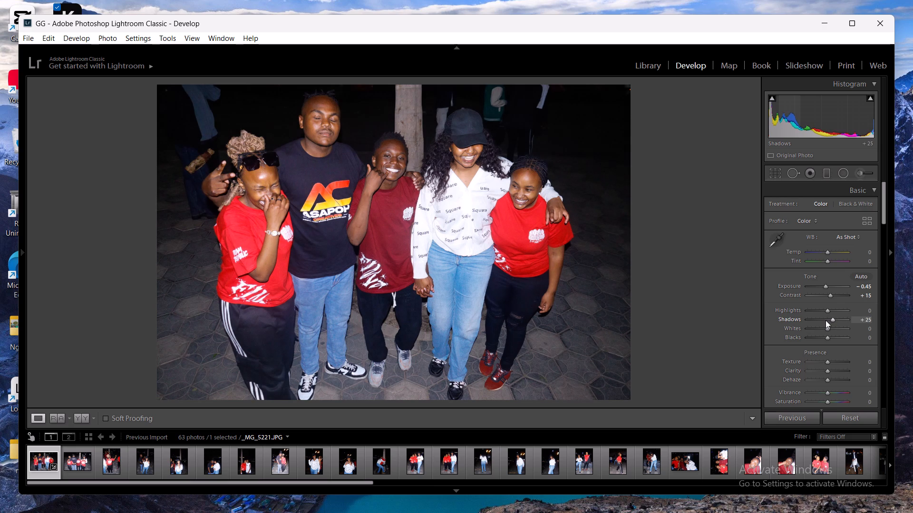
key(Right)
key(Right)
key(Right)
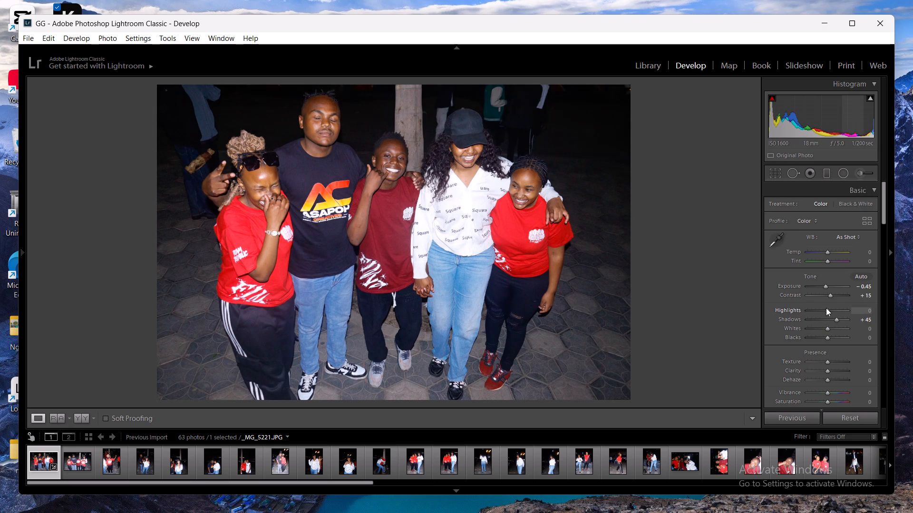
Reduce the photo's highlights to −40 in the basic tone adjustments.
click(829, 311)
key(Left)
key(Left)
key(Left)
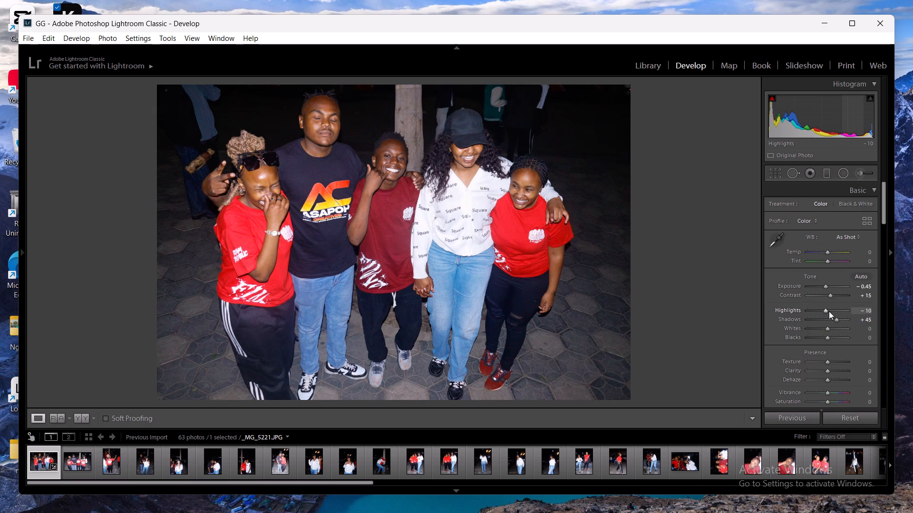
key(Left)
key(Left)
key(Left)
key(Left)
key(Left)
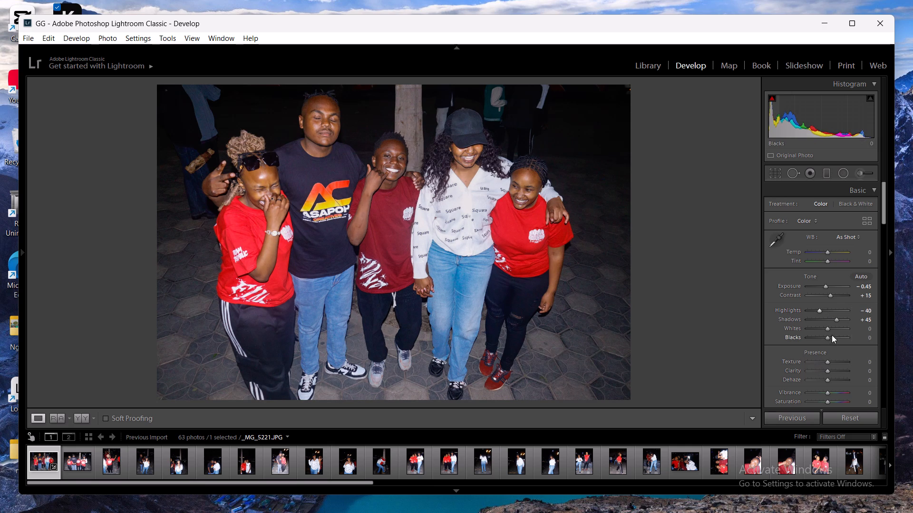
Set the photo's clarity to +20 in the presence adjustments.
click(828, 370)
key(Right)
key(Right)
key(Right)
key(Right)
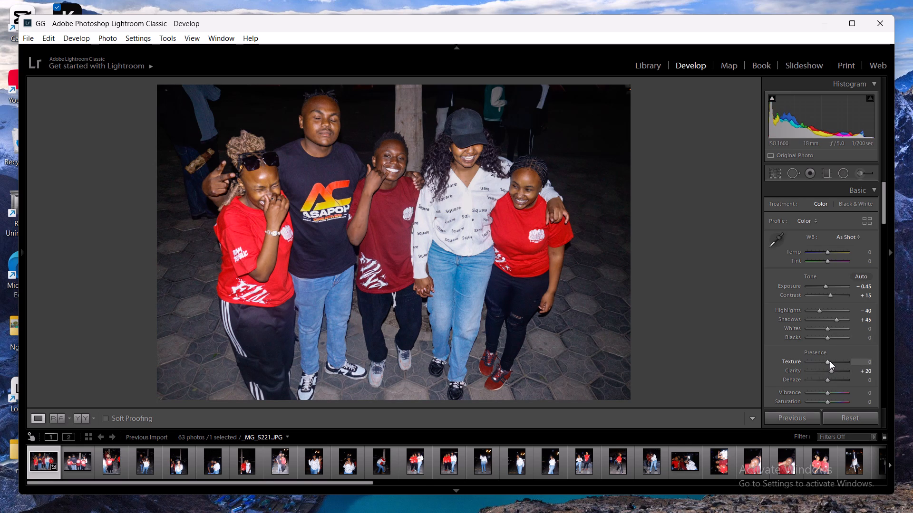
Set the photo's texture to +20 in the presence adjustments.
click(830, 361)
key(Right)
key(Right)
key(Right)
key(Right)
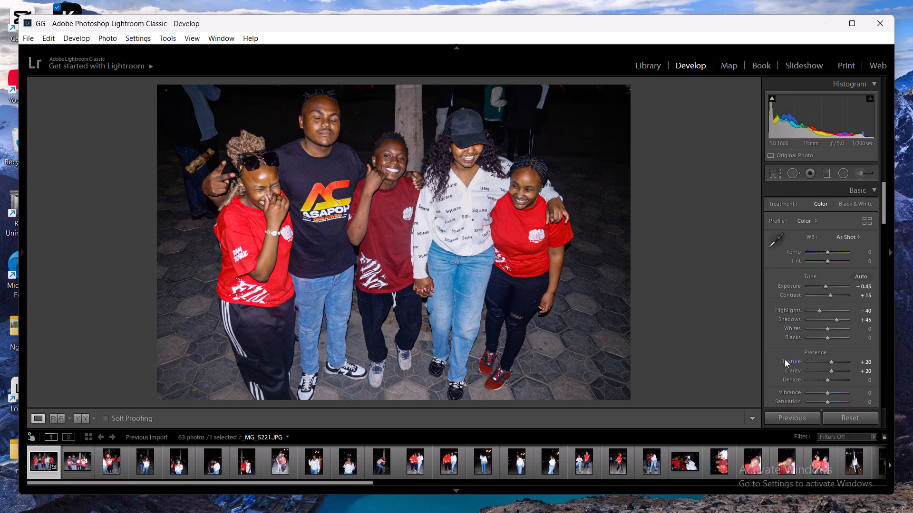
Set the sharpening amount to 25 in the photo's detail adjustments.
scroll(785, 359, down, 6)
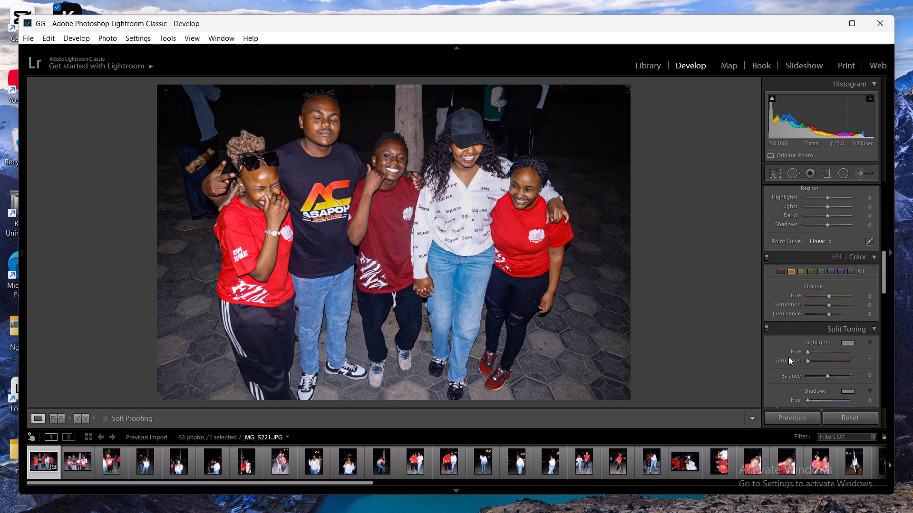
scroll(788, 357, down, 3)
click(808, 353)
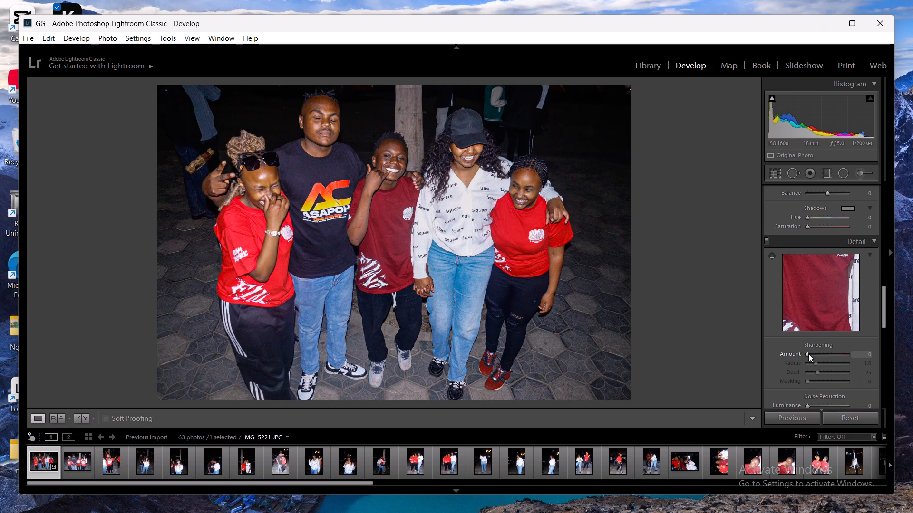
key(Right)
key(Right)
key(Right)
key(Right)
key(Right)
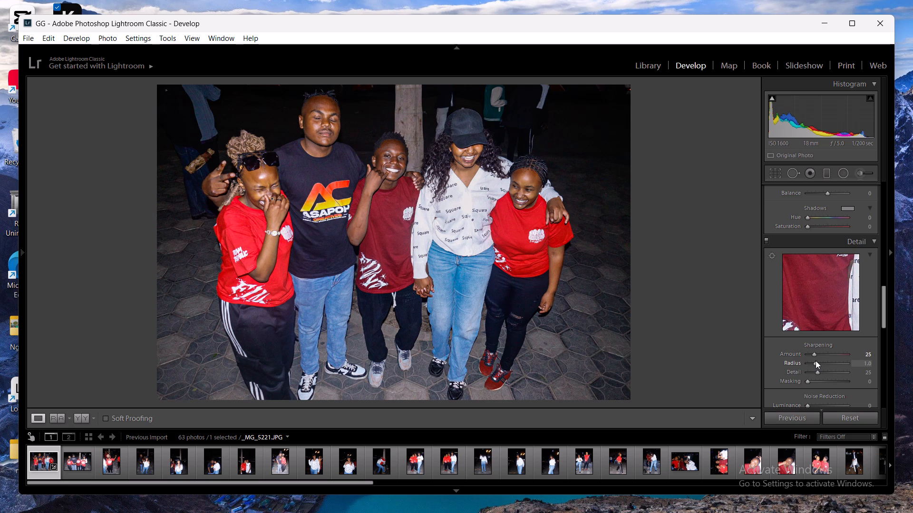
Set the sharpening radius to 2.2.
click(816, 361)
key(Right)
key(Right)
key(Right)
key(Right)
key(Right)
key(Right)
key(Right)
key(Right)
click(834, 364)
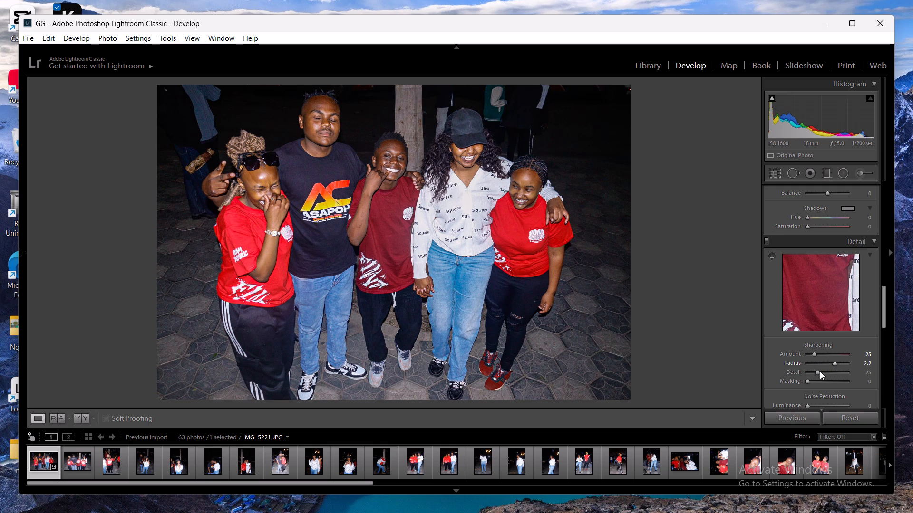
Set the sharpening detail to 50 and the sharpening masking to 63.
click(828, 371)
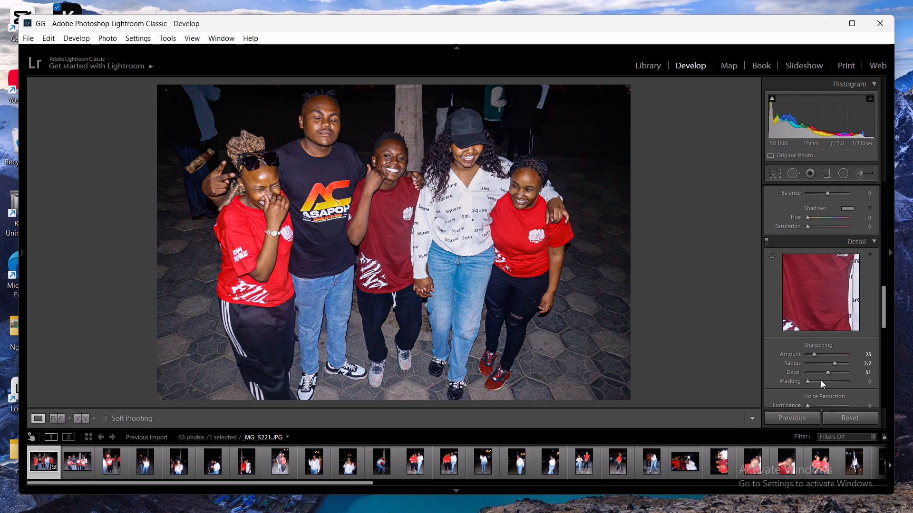
click(821, 381)
click(834, 376)
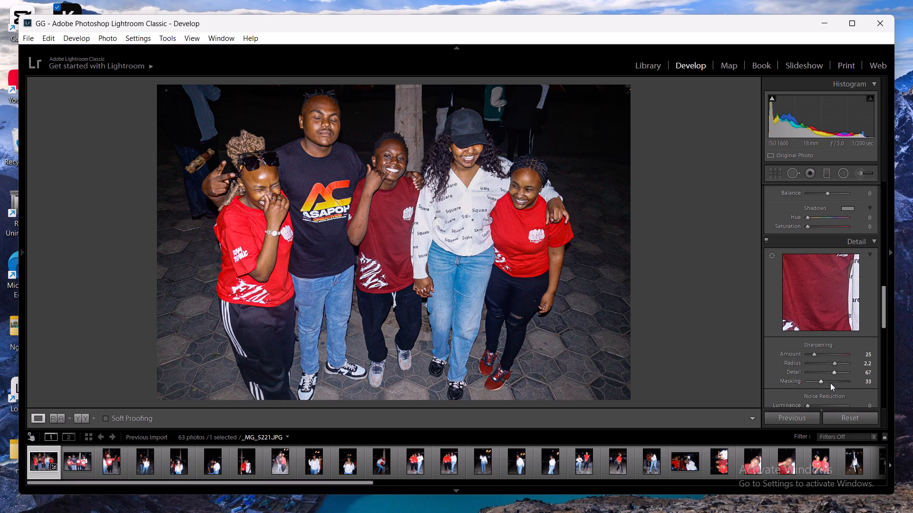
click(827, 371)
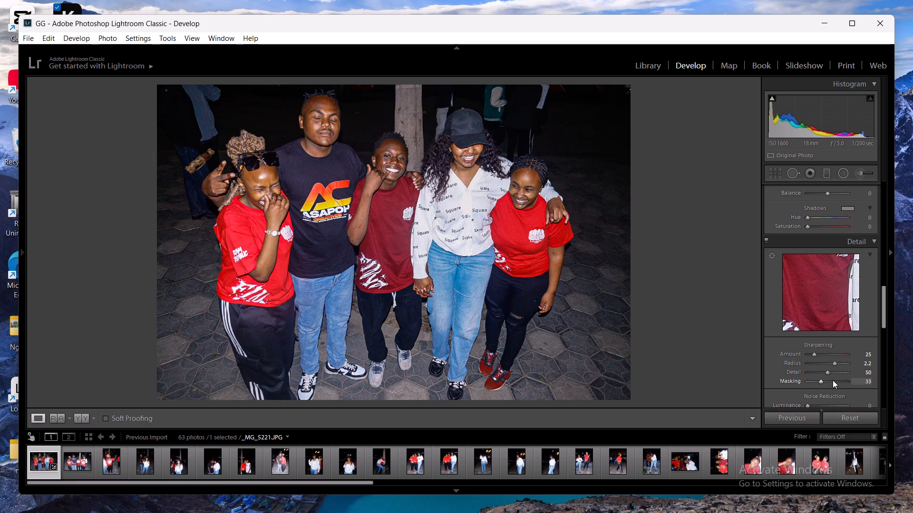
click(833, 380)
Set the luminance noise reduction to 55 to smooth the photo.
scroll(815, 360, down, 1)
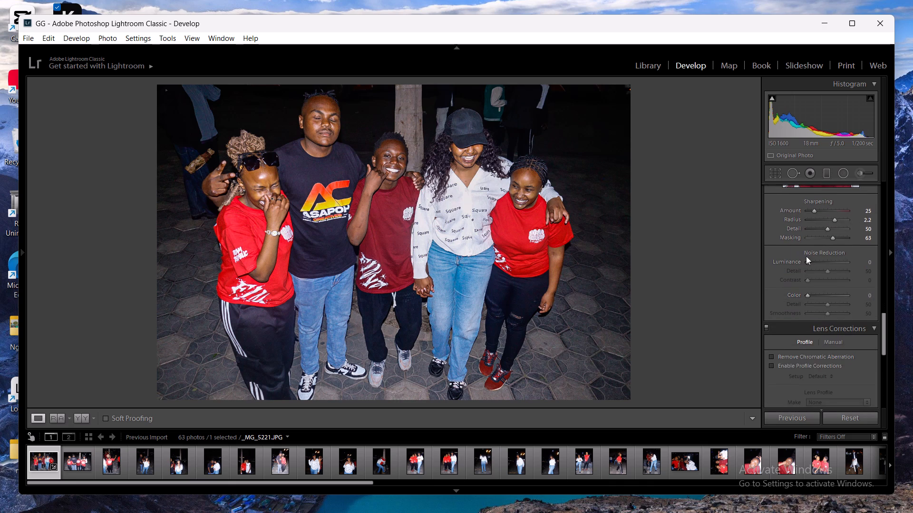
click(808, 263)
key(Right)
key(Right)
key(Right)
key(Right)
key(Right)
key(Right)
key(Right)
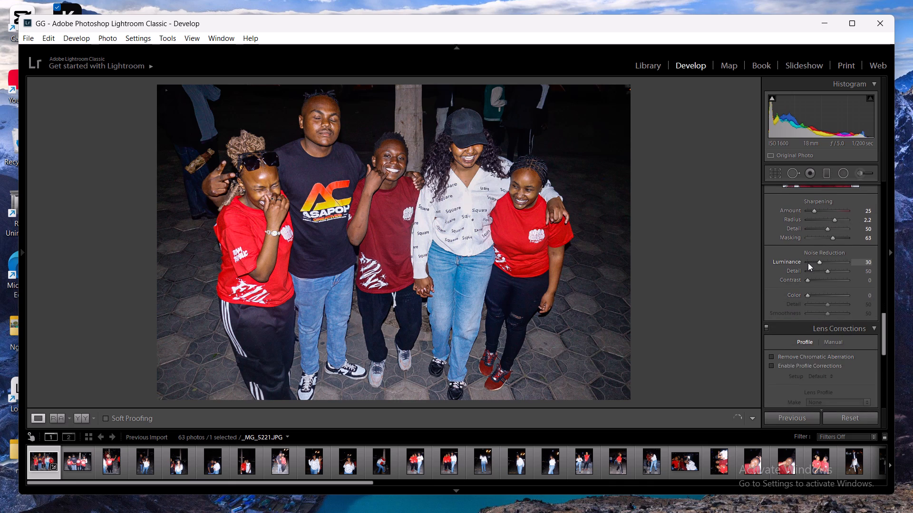
key(Right)
key(Right)
key(Right)
key(Right)
Set the luminance noise reduction's detail to 69 and its contrast to 56.
click(835, 271)
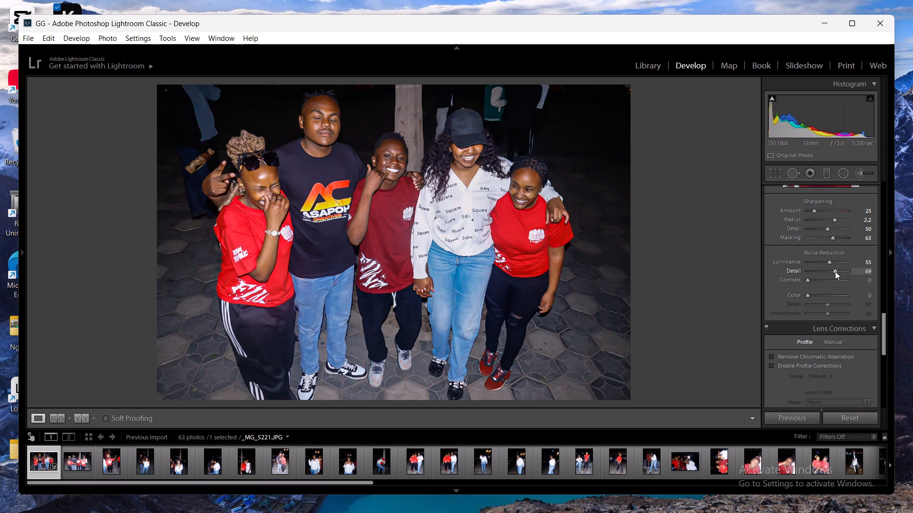
click(830, 281)
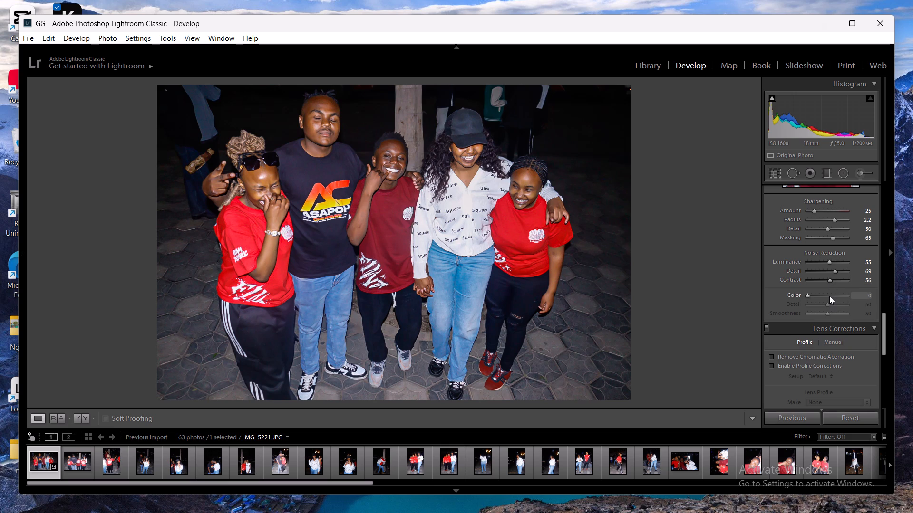
Set the color noise reduction to 55, with color detail at 63 and smoothness at 65.
click(829, 296)
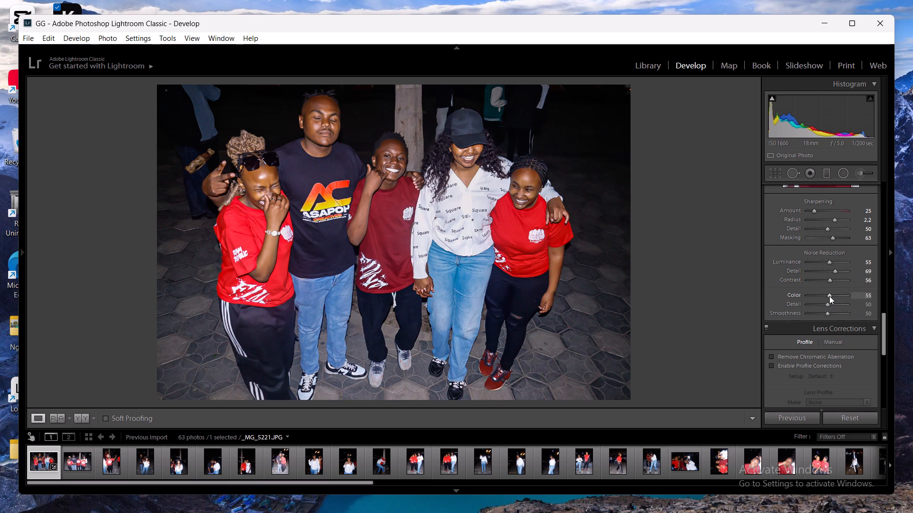
click(833, 304)
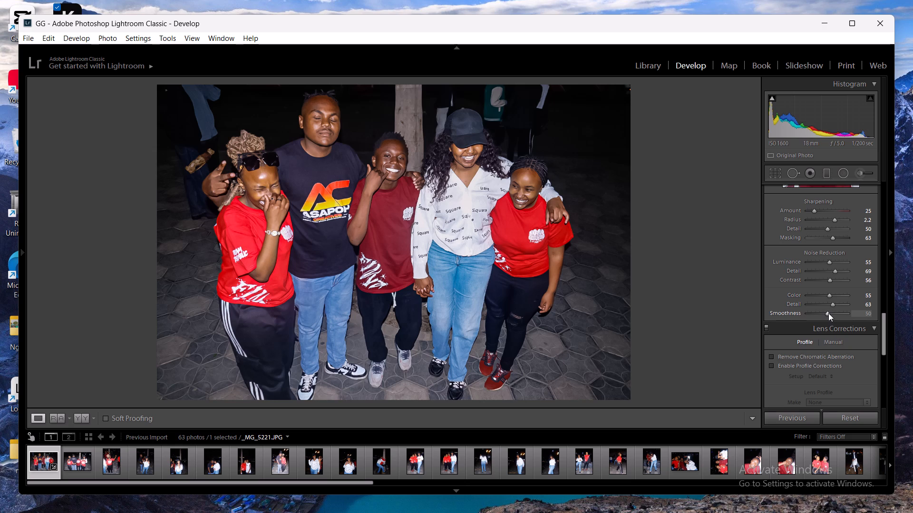
click(828, 313)
key(Right)
key(Right)
key(Right)
Enable chromatic aberration removal and profile corrections in the photo's lens corrections.
click(772, 355)
click(772, 363)
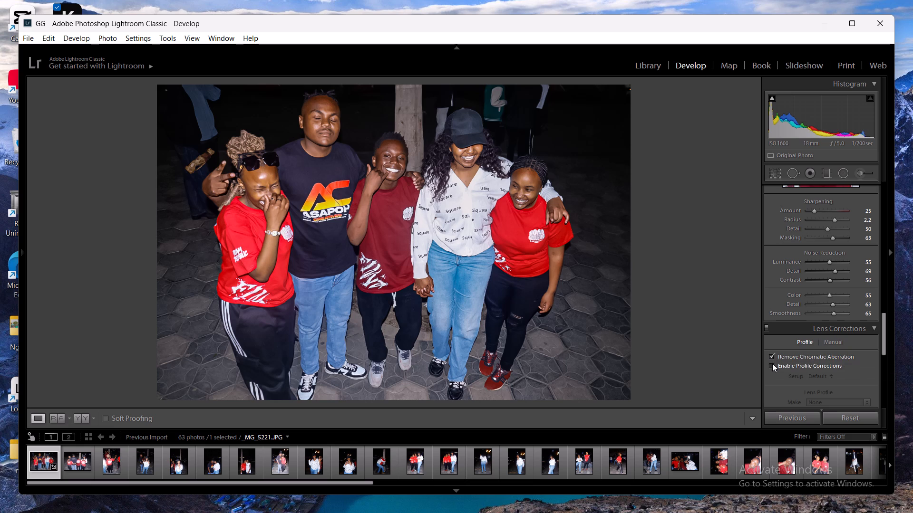
Choose Canon as the lens profile make and set the profile's distortion correction amount to 5.
scroll(855, 357, down, 5)
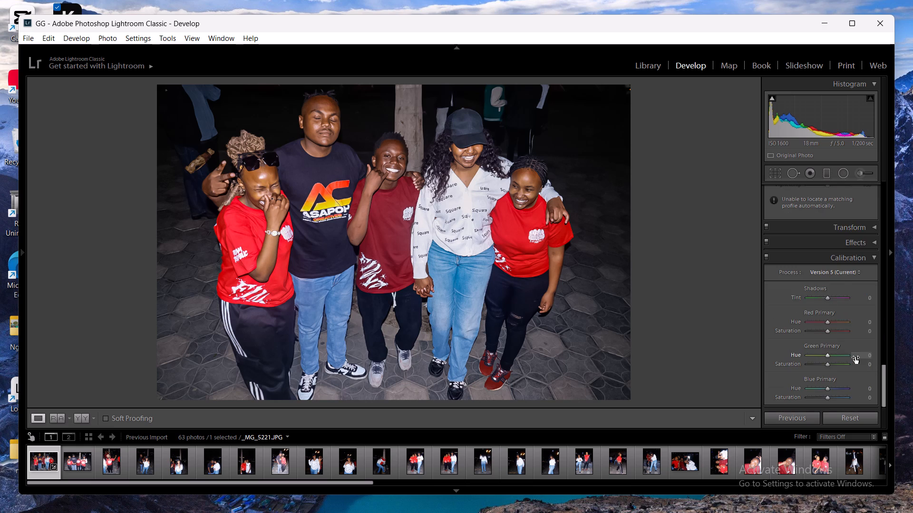
scroll(841, 270, up, 1)
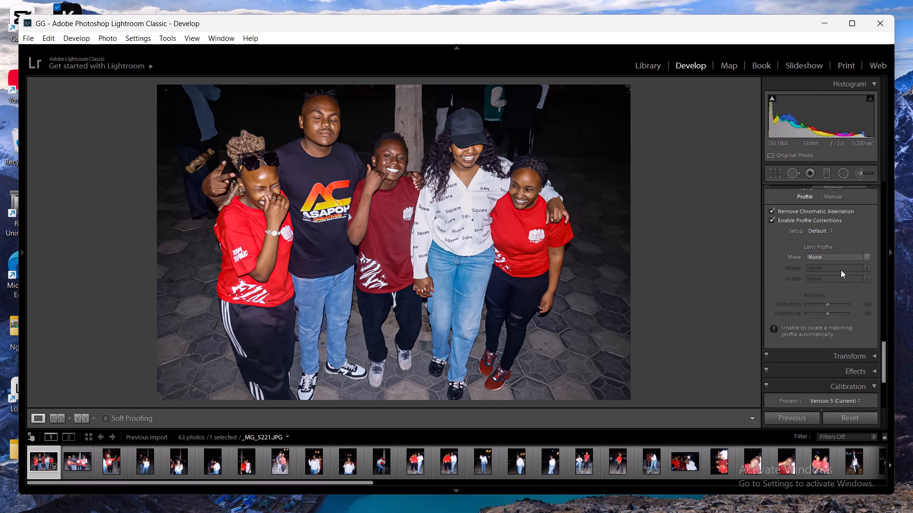
click(870, 256)
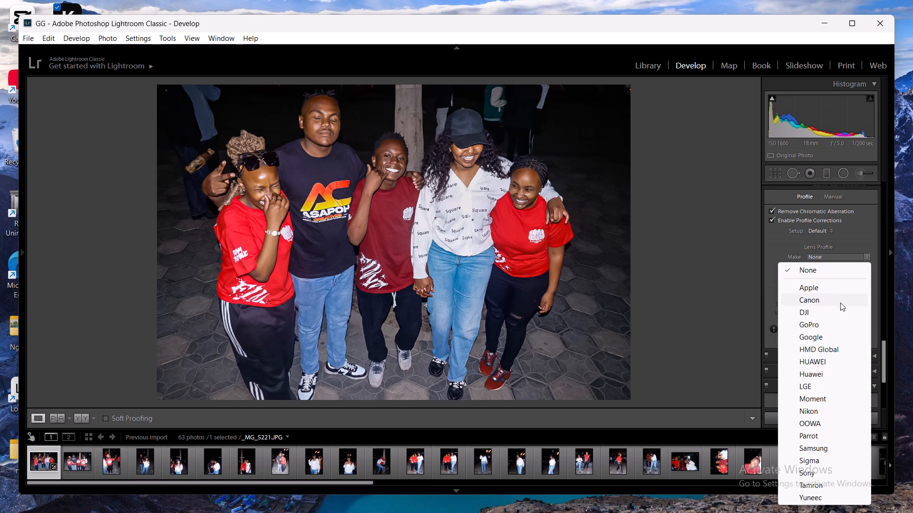
click(840, 303)
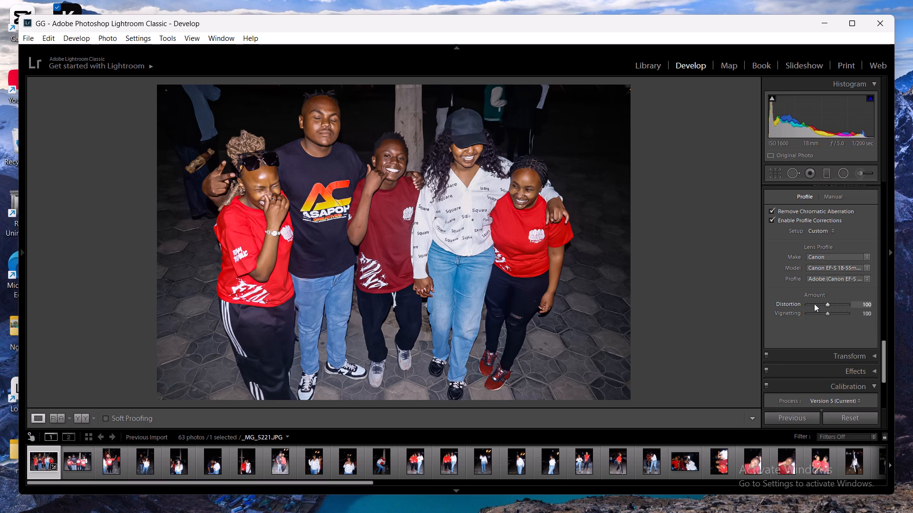
click(808, 304)
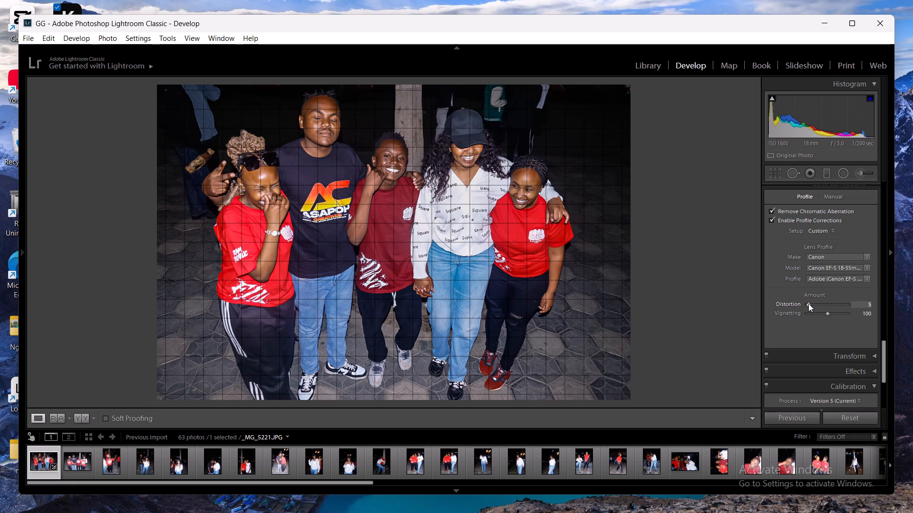
click(791, 295)
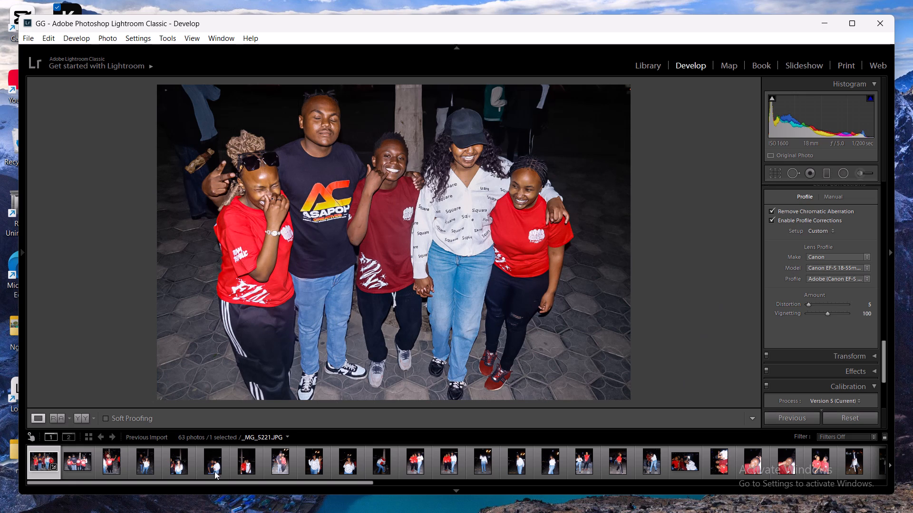
Copy the develop settings of _MG_5221.JPG, keeping the preselected set of adjustments.
right_click(37, 465)
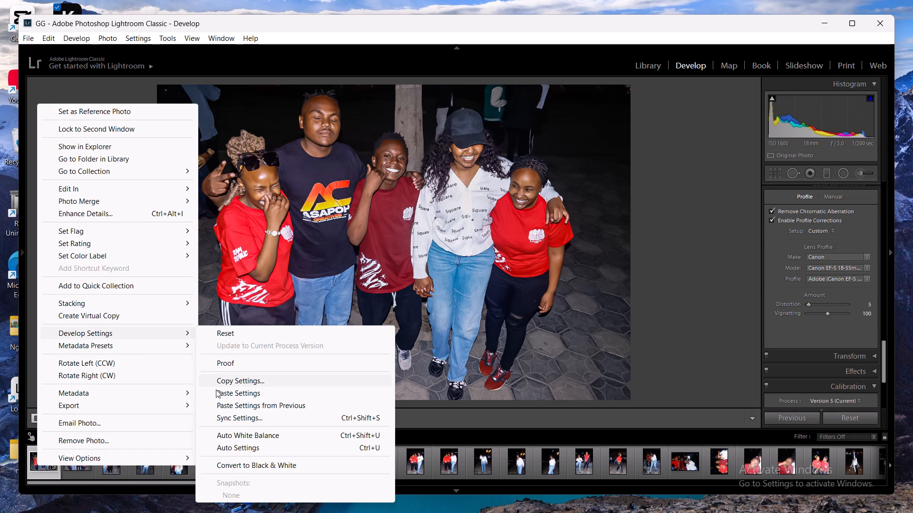
click(226, 381)
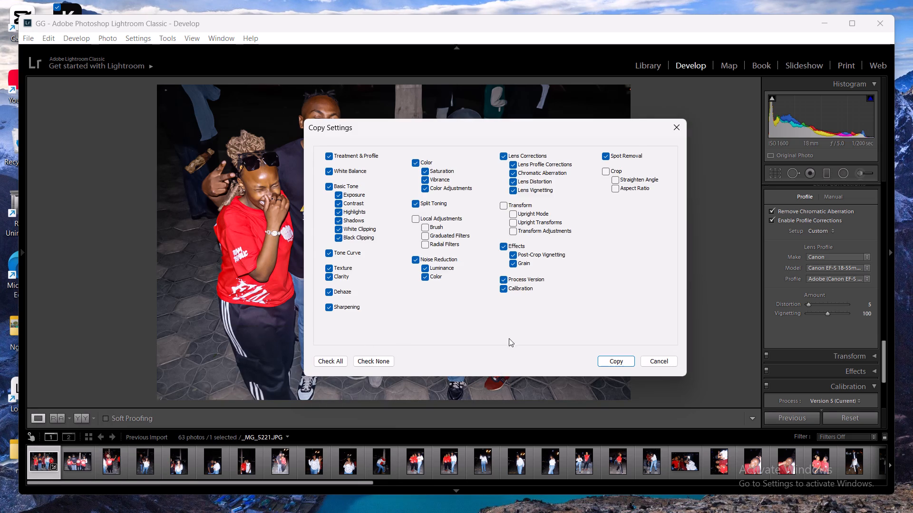
click(602, 364)
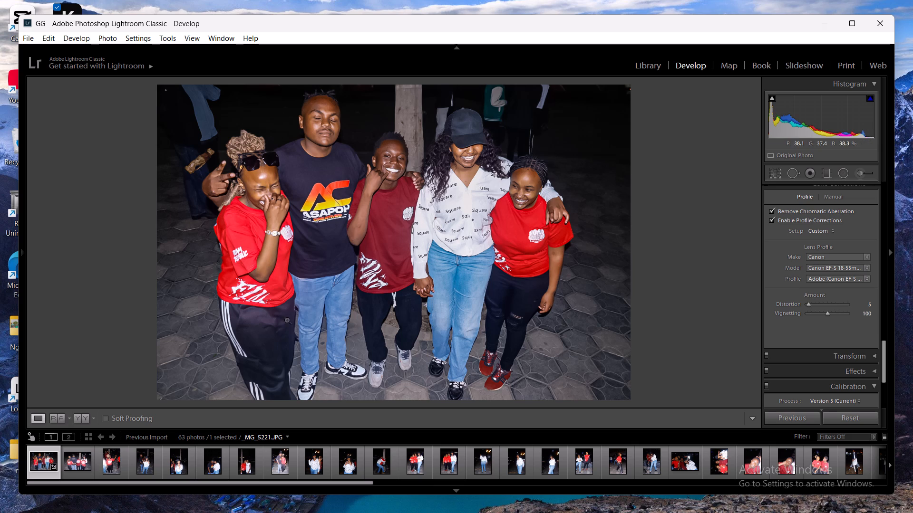
Switch to the Library module to work with the grid of imported photos.
click(656, 68)
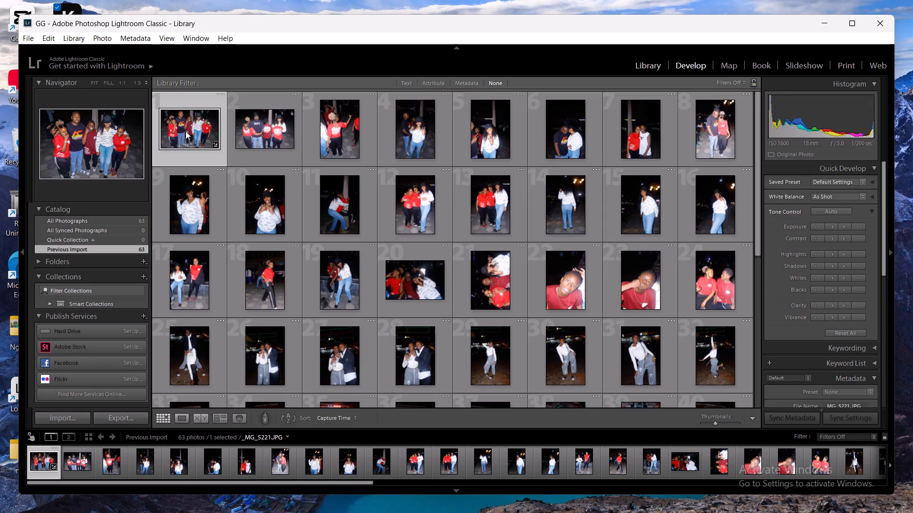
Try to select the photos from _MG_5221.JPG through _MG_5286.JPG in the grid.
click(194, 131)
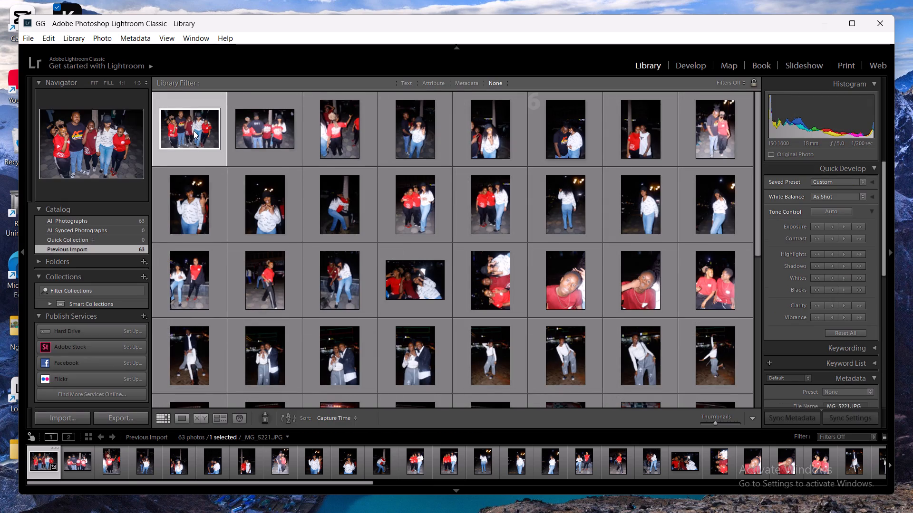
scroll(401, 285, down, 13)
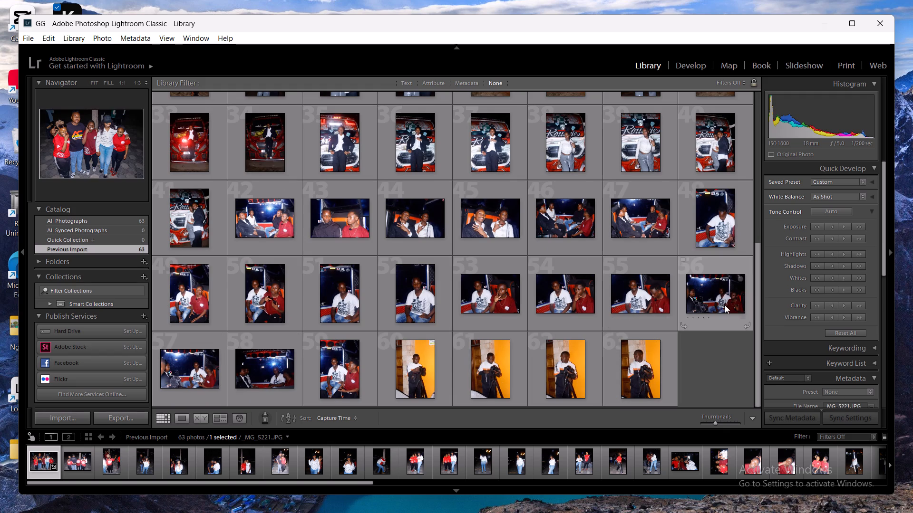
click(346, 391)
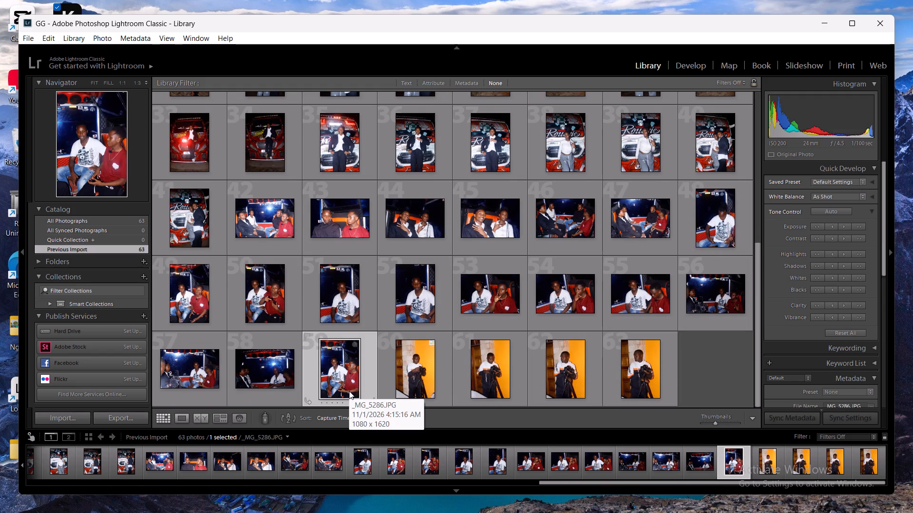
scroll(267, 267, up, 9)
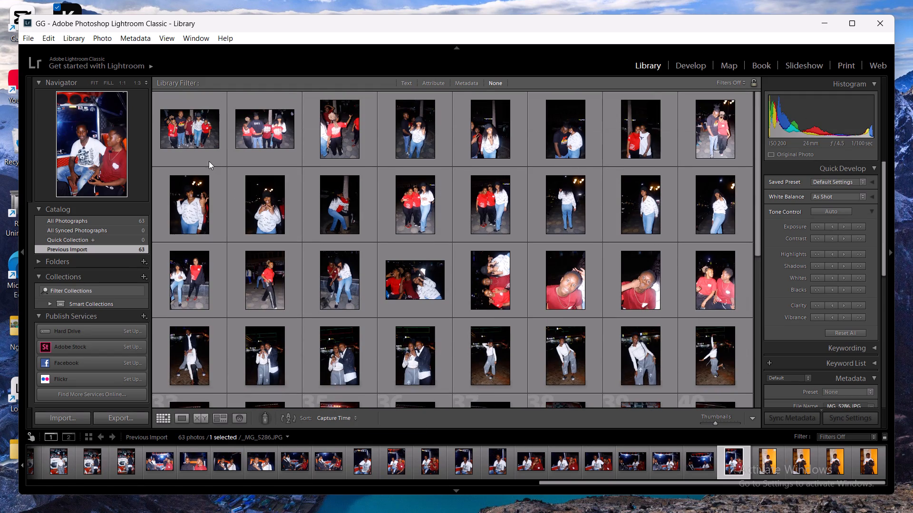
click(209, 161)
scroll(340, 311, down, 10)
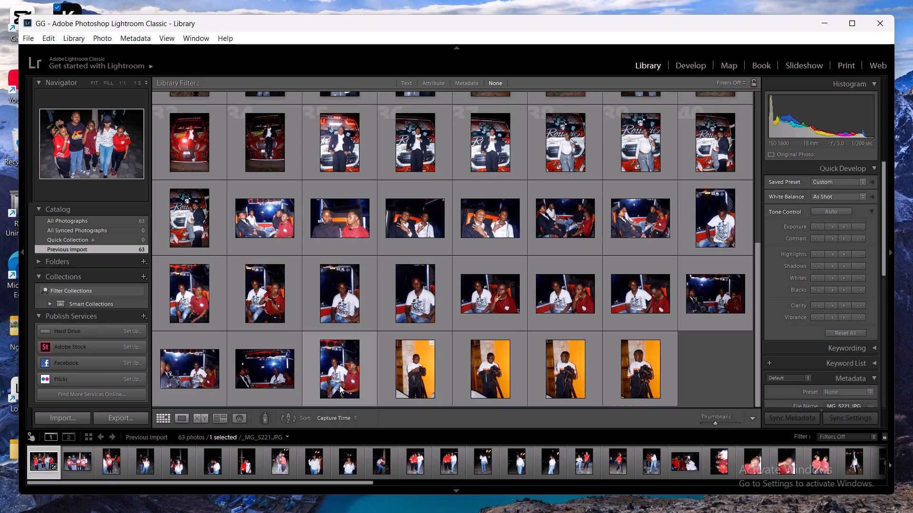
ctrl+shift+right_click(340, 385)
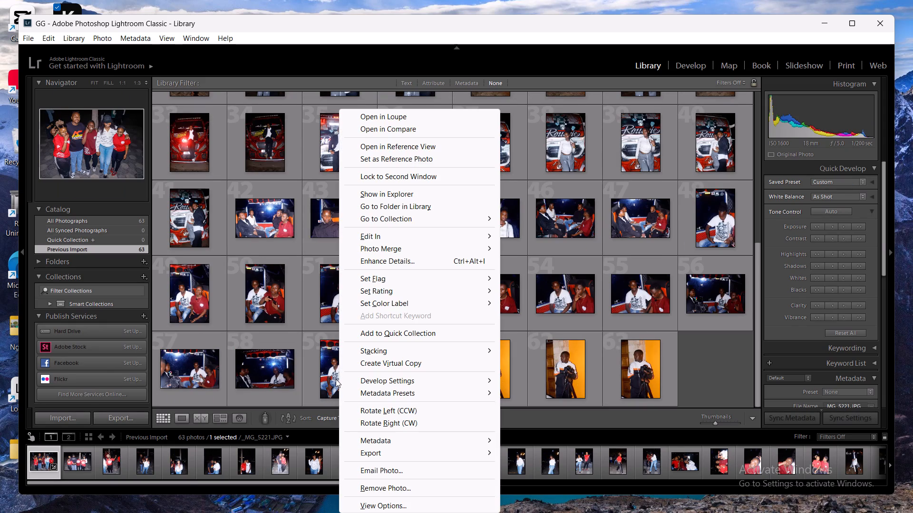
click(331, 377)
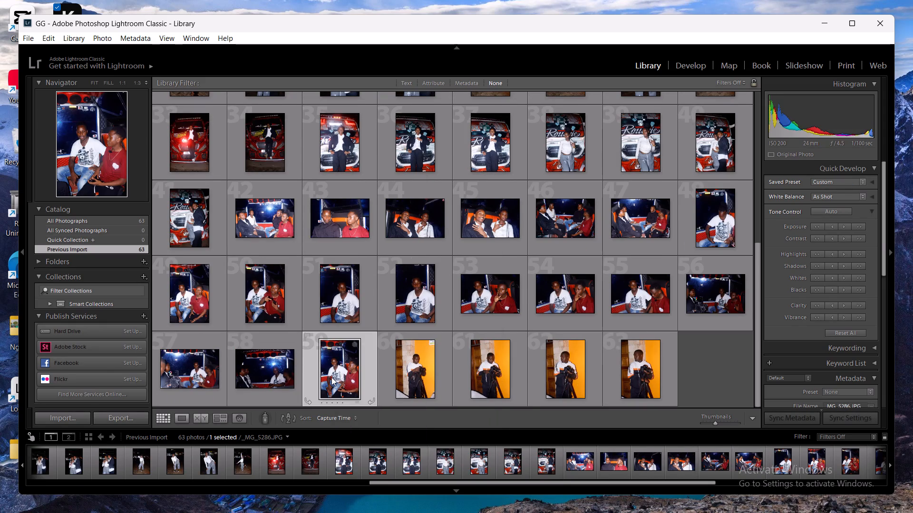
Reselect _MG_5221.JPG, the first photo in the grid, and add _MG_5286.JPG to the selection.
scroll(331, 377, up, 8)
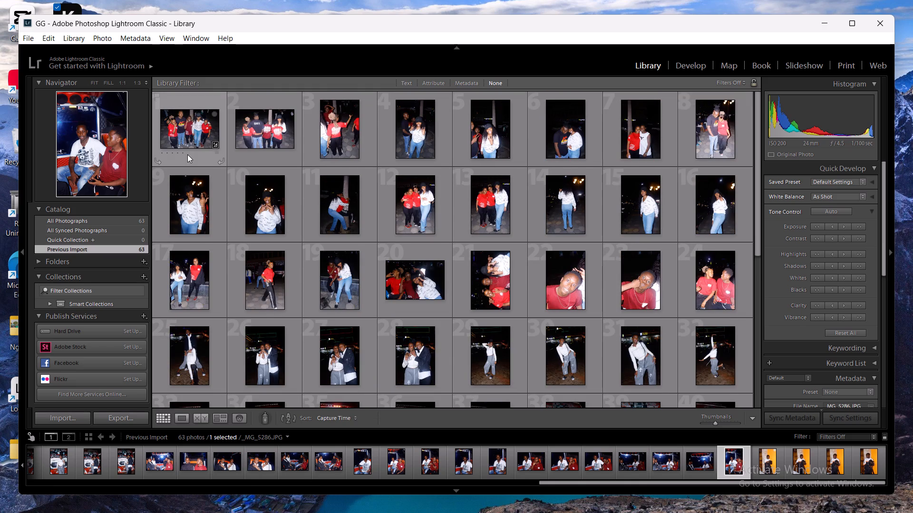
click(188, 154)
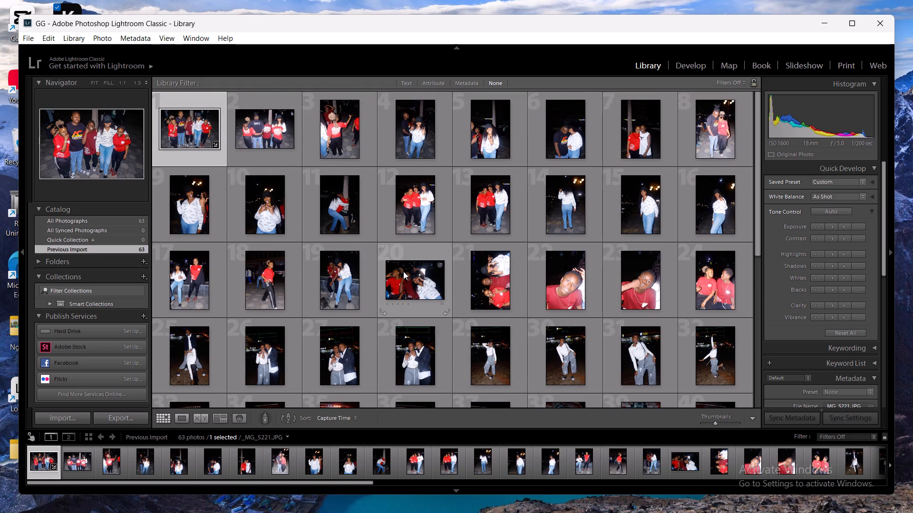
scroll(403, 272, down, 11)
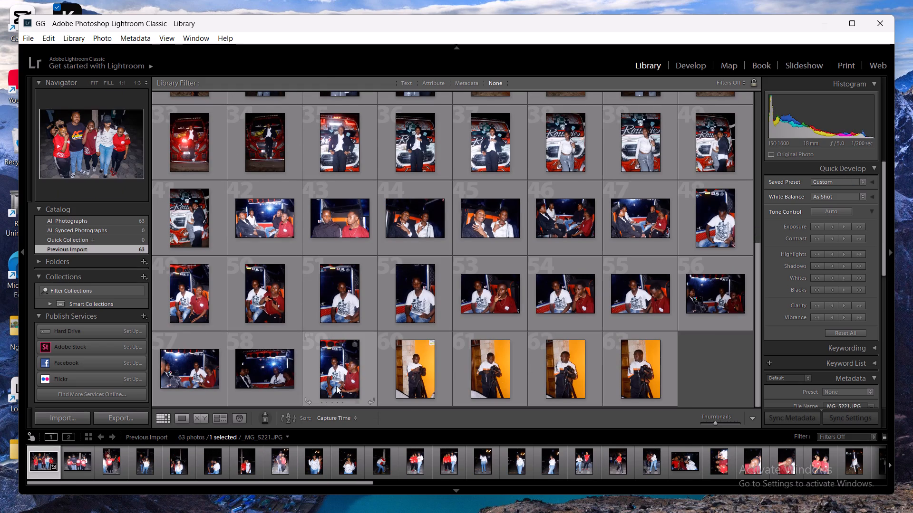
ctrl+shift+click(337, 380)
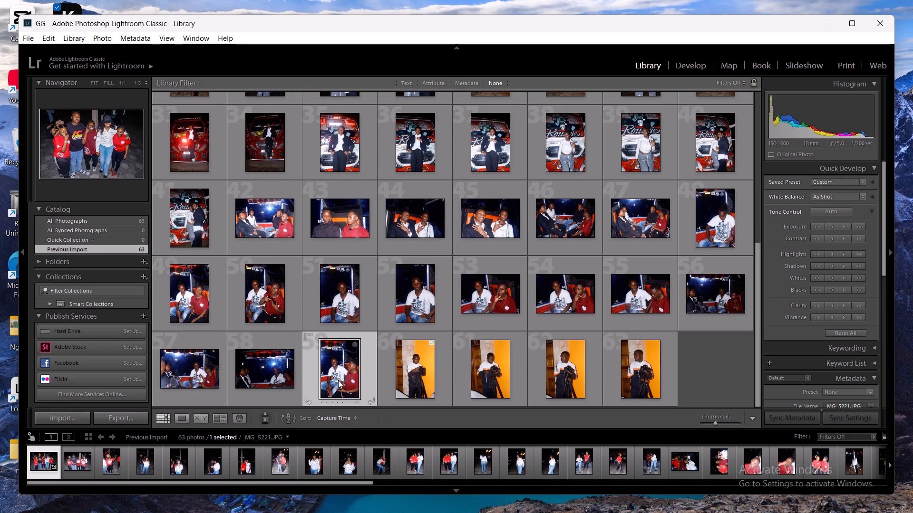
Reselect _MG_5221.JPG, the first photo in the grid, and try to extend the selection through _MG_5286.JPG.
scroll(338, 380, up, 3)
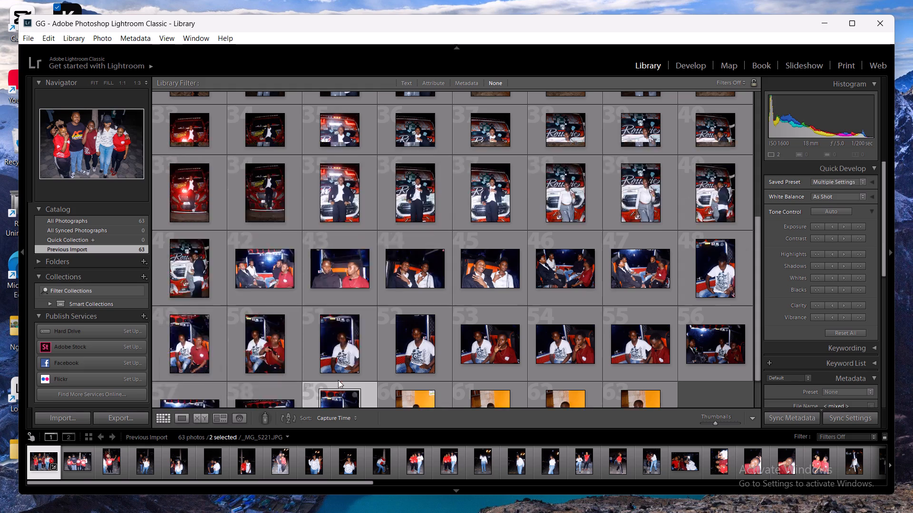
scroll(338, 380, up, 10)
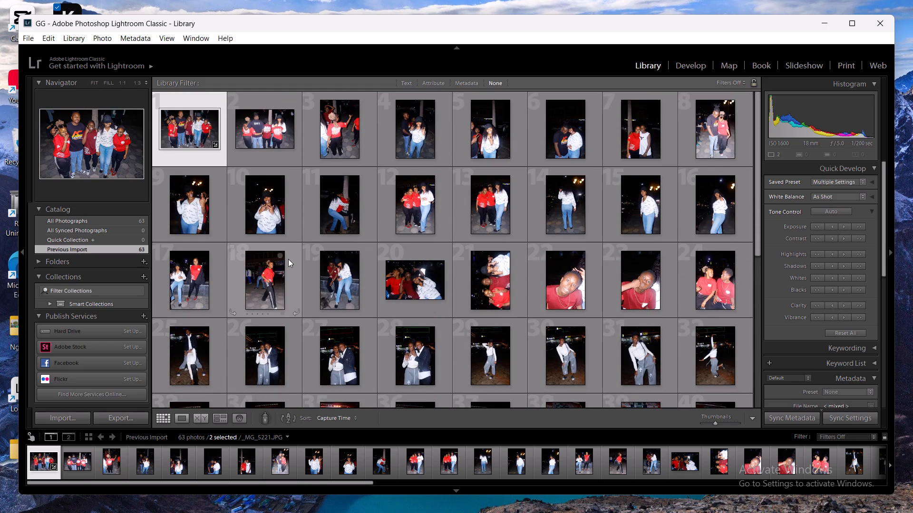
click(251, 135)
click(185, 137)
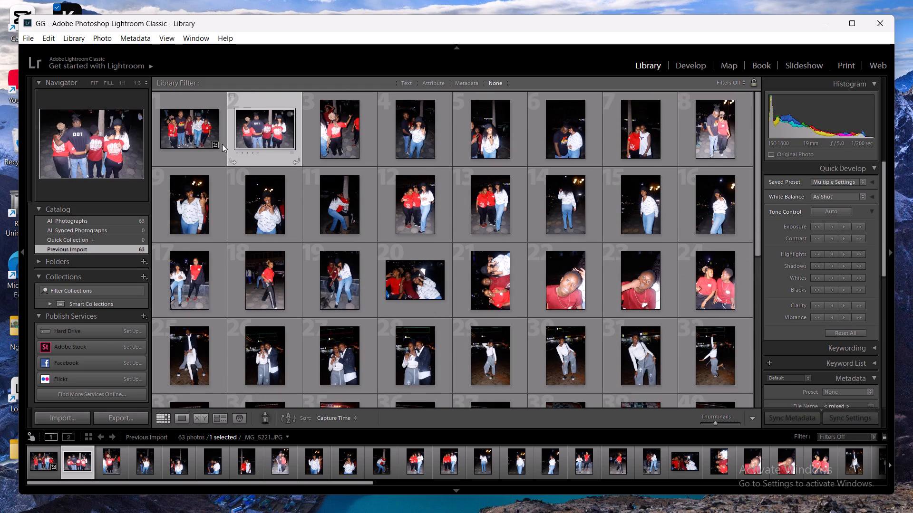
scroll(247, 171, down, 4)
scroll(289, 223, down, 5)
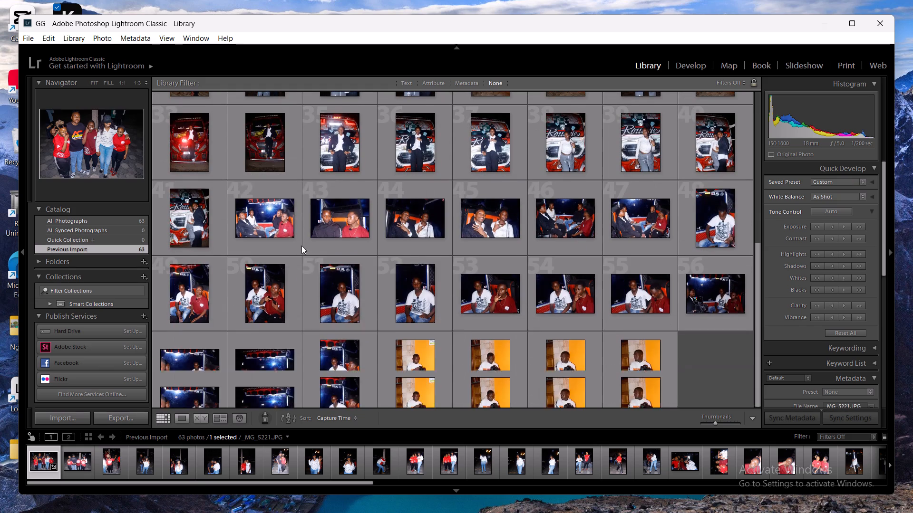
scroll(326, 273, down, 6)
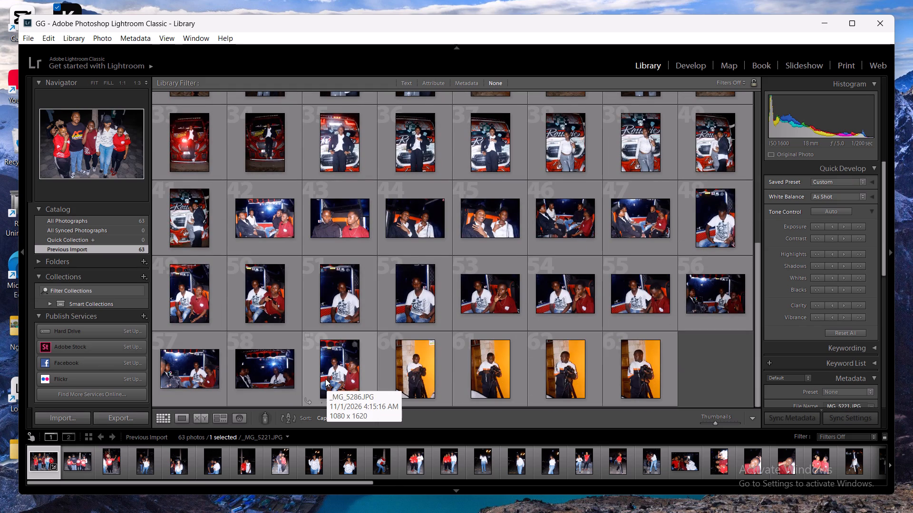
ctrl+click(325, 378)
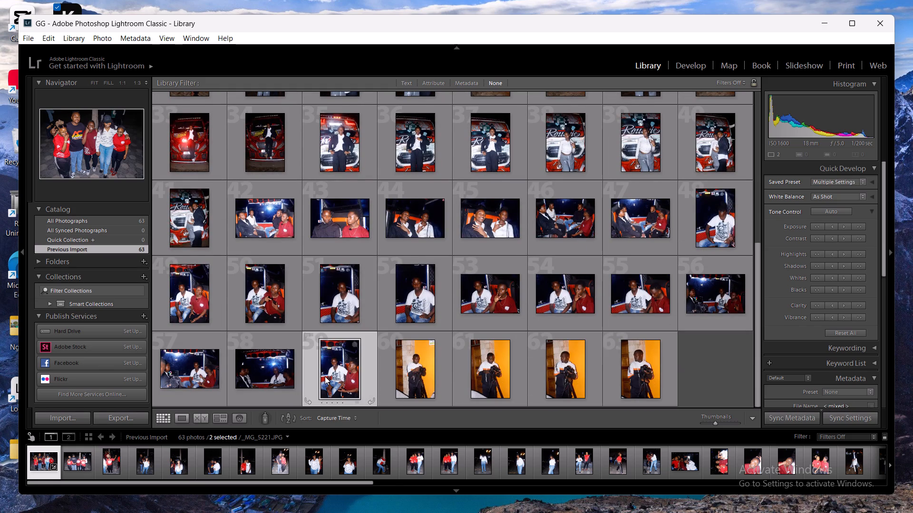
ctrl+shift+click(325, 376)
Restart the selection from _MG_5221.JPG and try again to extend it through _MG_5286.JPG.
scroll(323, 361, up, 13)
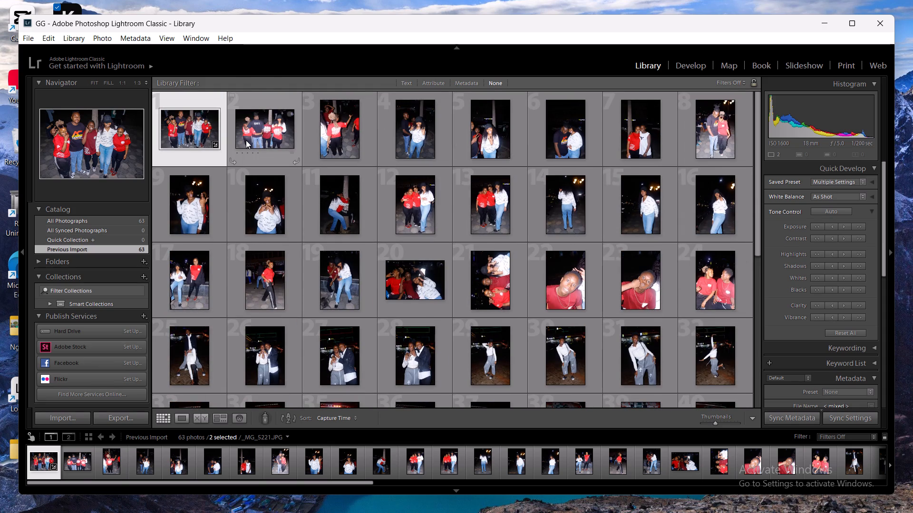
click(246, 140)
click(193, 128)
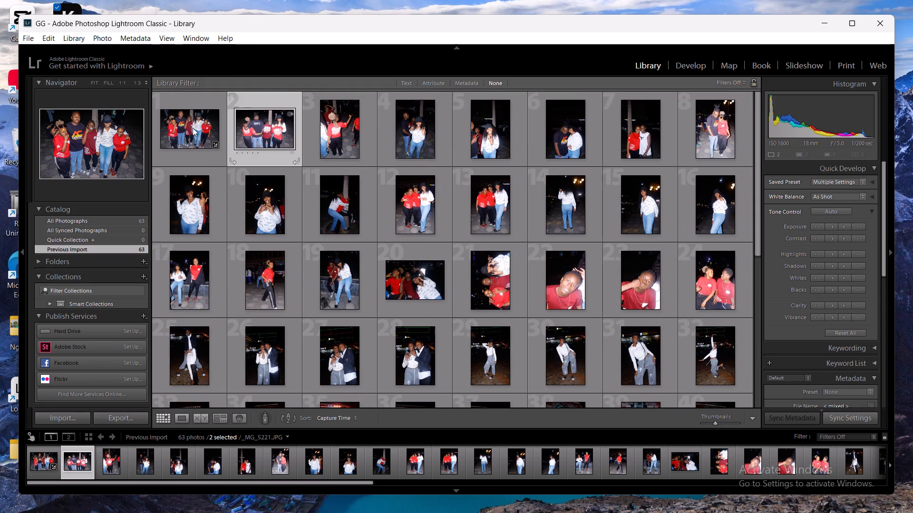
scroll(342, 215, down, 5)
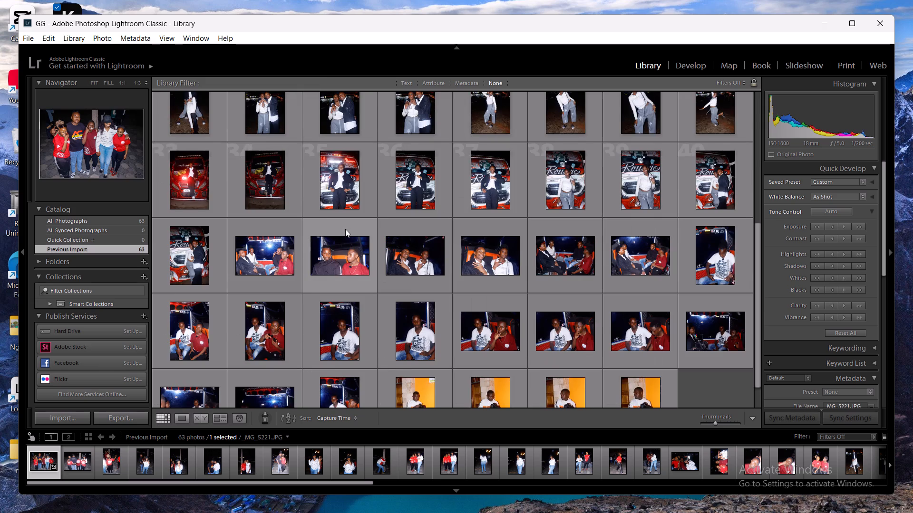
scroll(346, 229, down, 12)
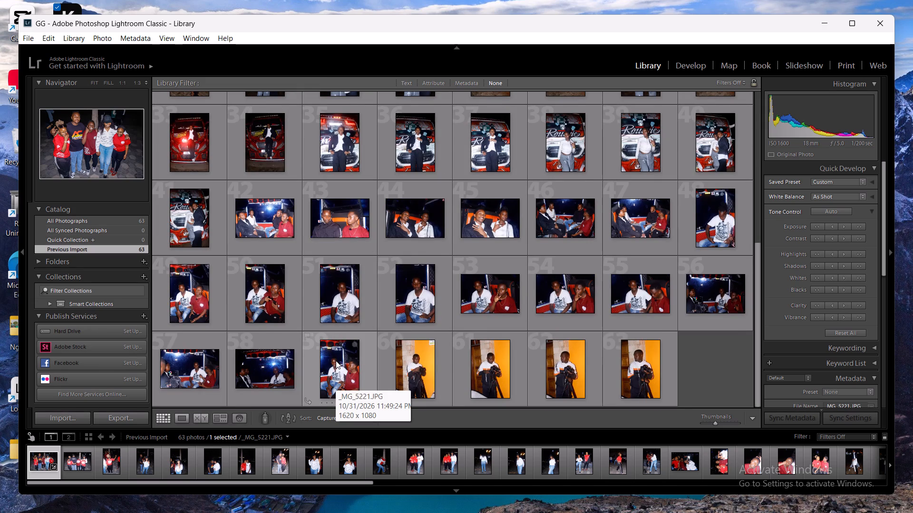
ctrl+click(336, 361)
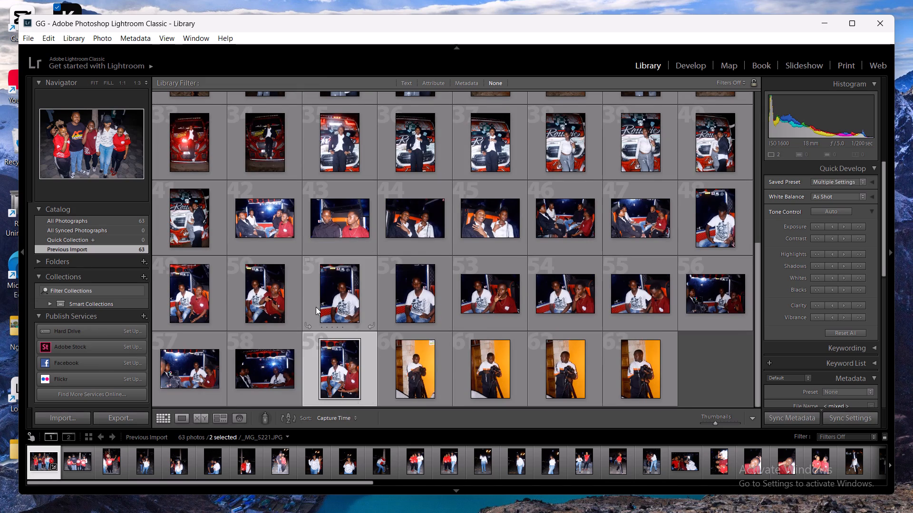
Select the first row's photos from _MG_5221.JPG through _MG_5228.JPG and paste the copied develop settings onto them.
scroll(316, 294, up, 10)
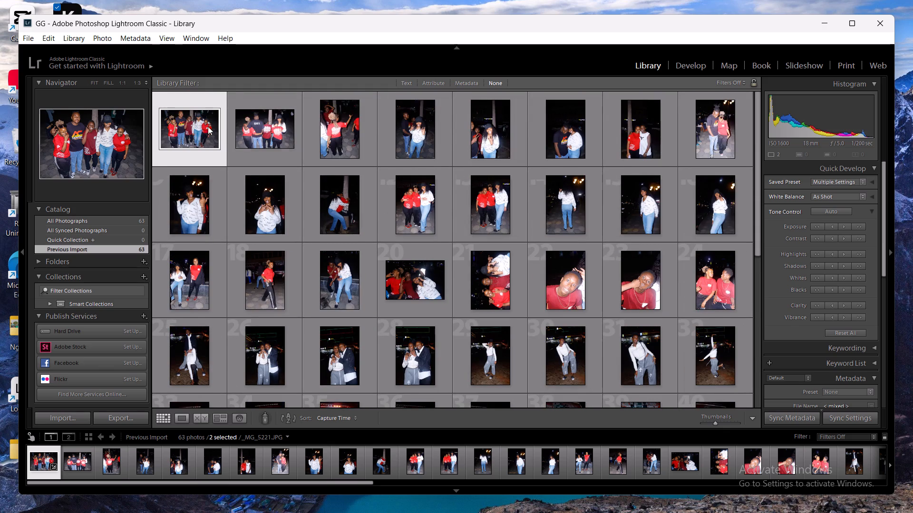
click(252, 142)
click(192, 136)
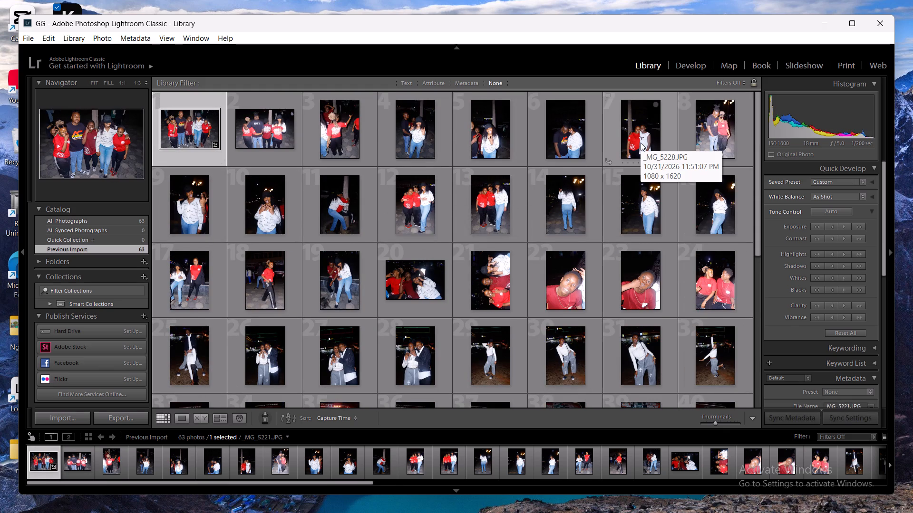
ctrl+shift+click(634, 123)
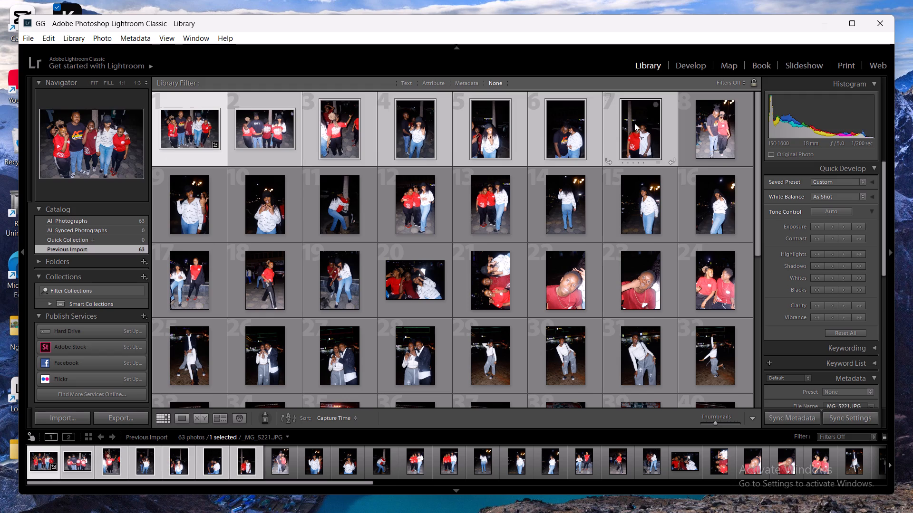
right_click(634, 123)
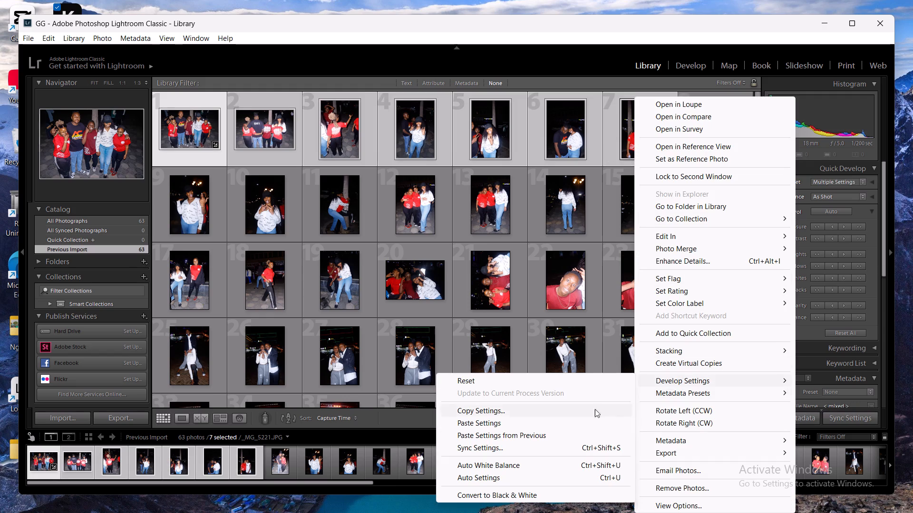
click(562, 419)
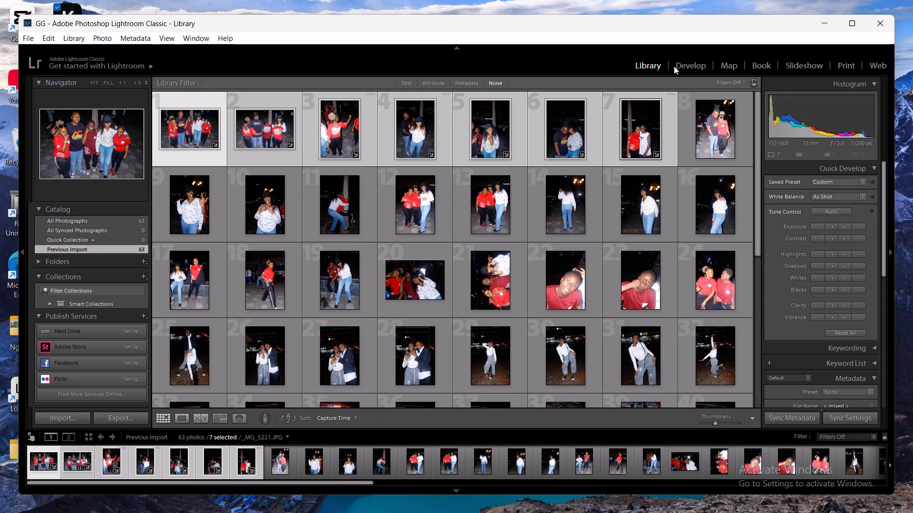
Open _MG_5222.JPG in the Develop module, keeping the group of photos selected.
click(691, 63)
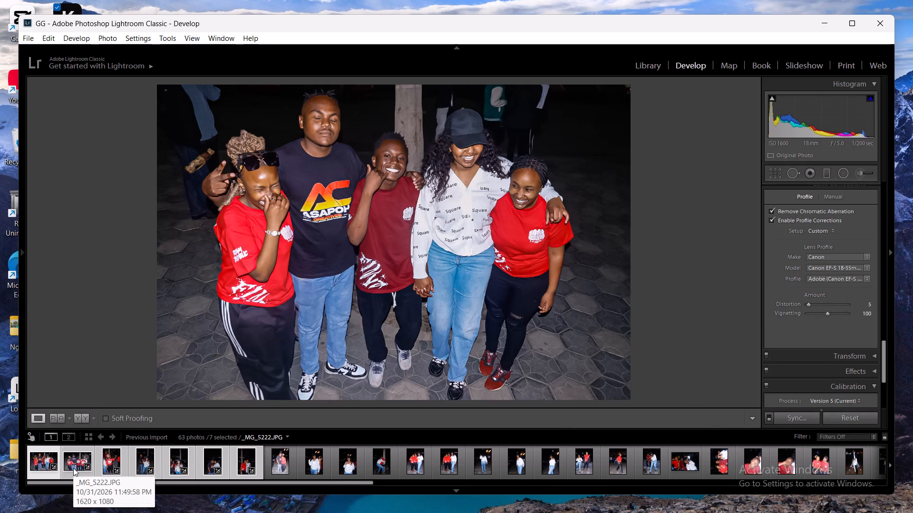
click(73, 468)
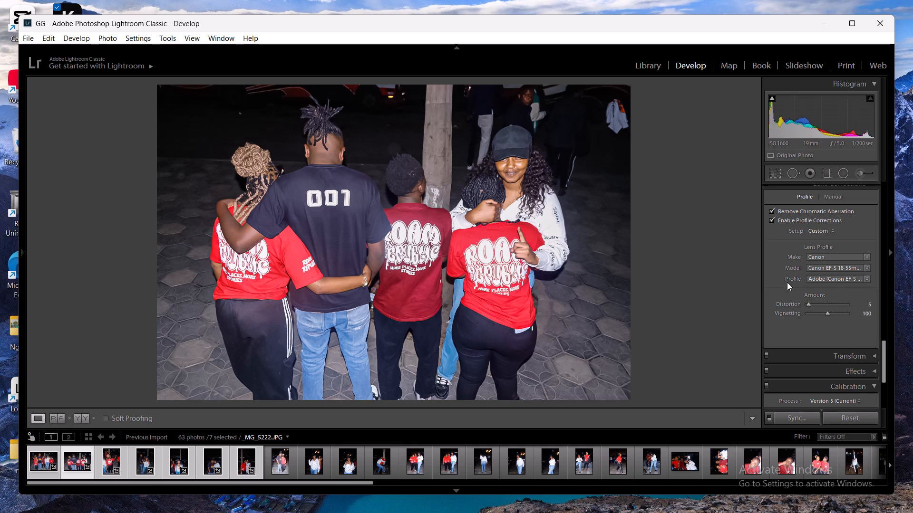
Raise the Contrast of _MG_5222.JPG to +65 in the Basic adjustments.
scroll(781, 289, up, 15)
scroll(781, 290, up, 8)
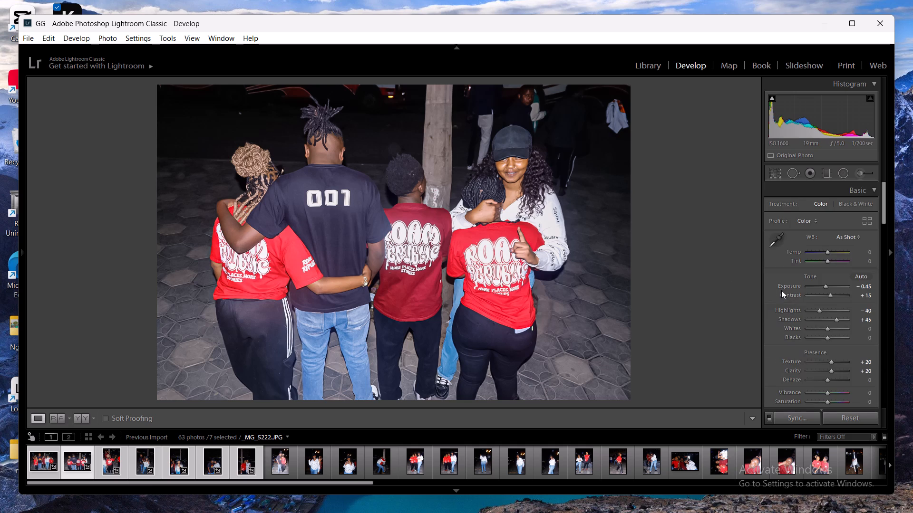
scroll(781, 290, up, 3)
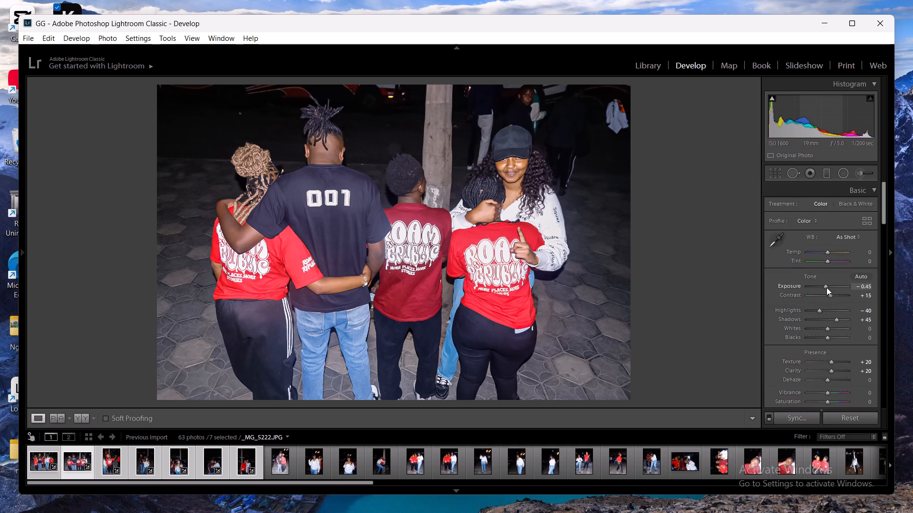
click(826, 287)
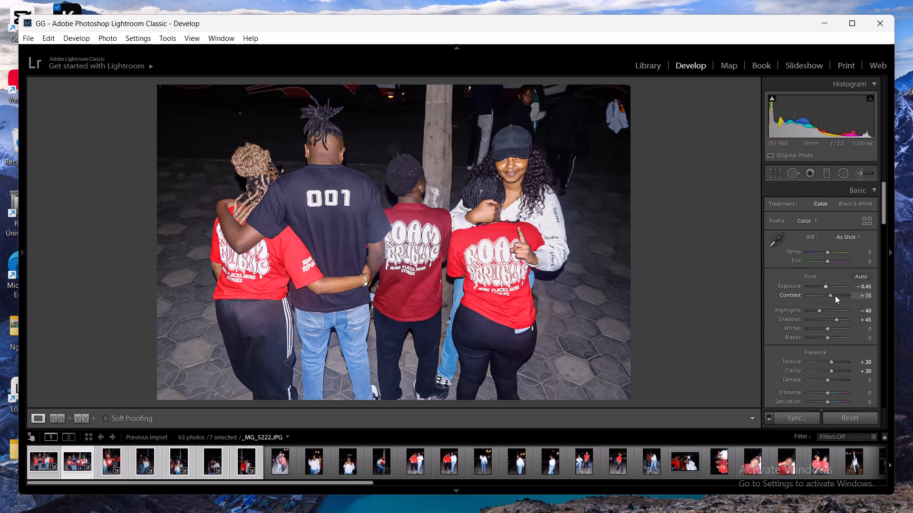
click(830, 294)
key(Right)
key(Right)
key(Right)
key(Right)
key(Right)
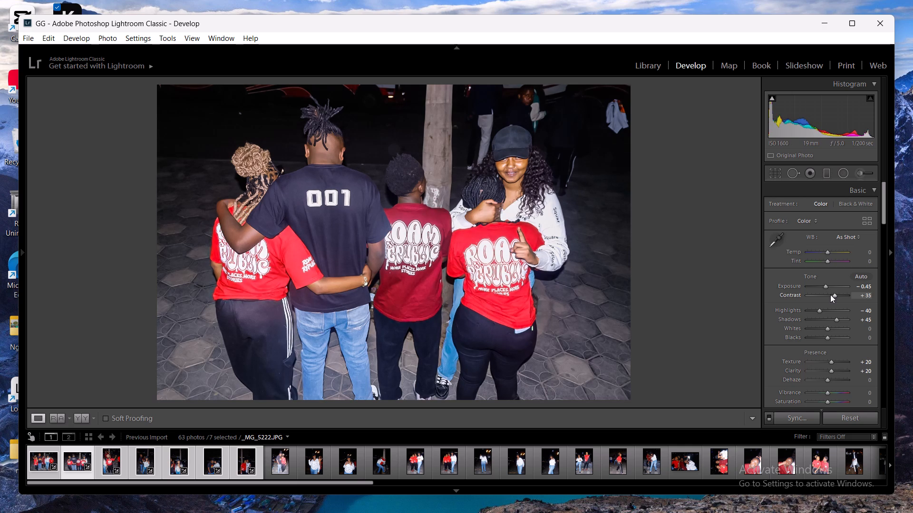
key(Right)
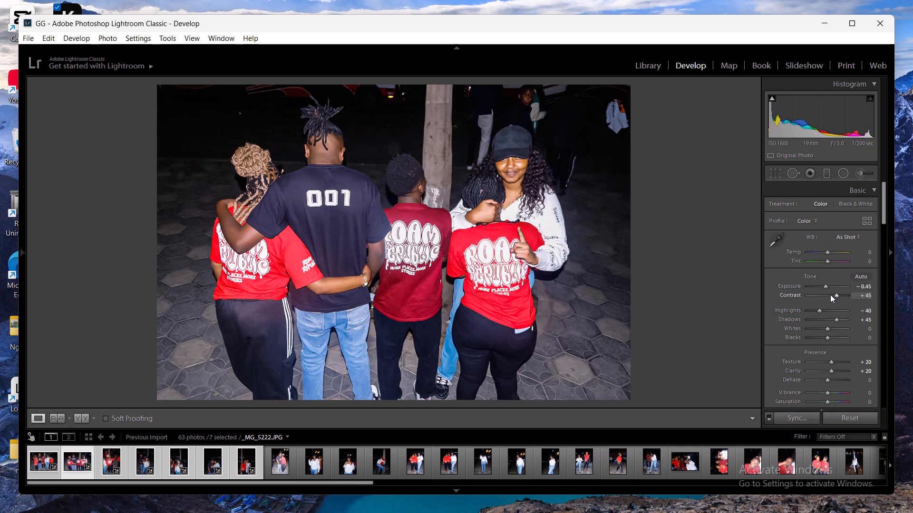
key(Right)
key(Right)
key(Right)
key(Right)
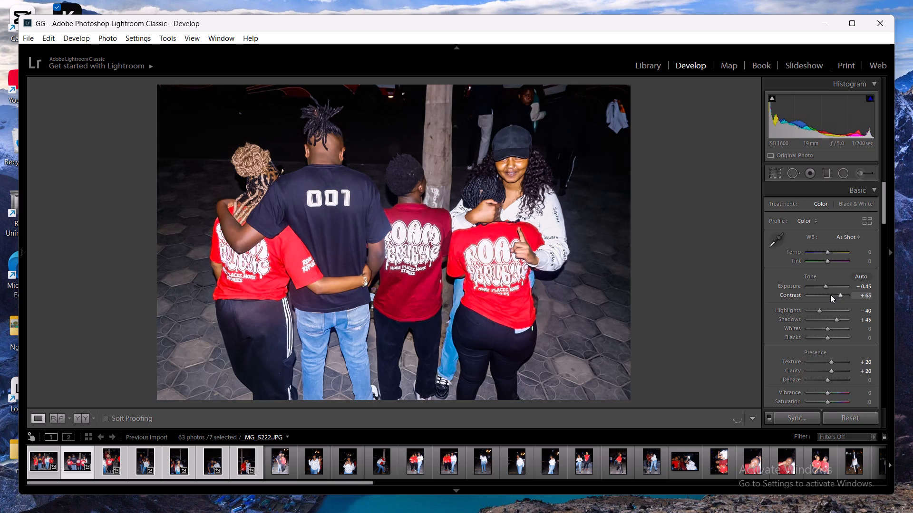
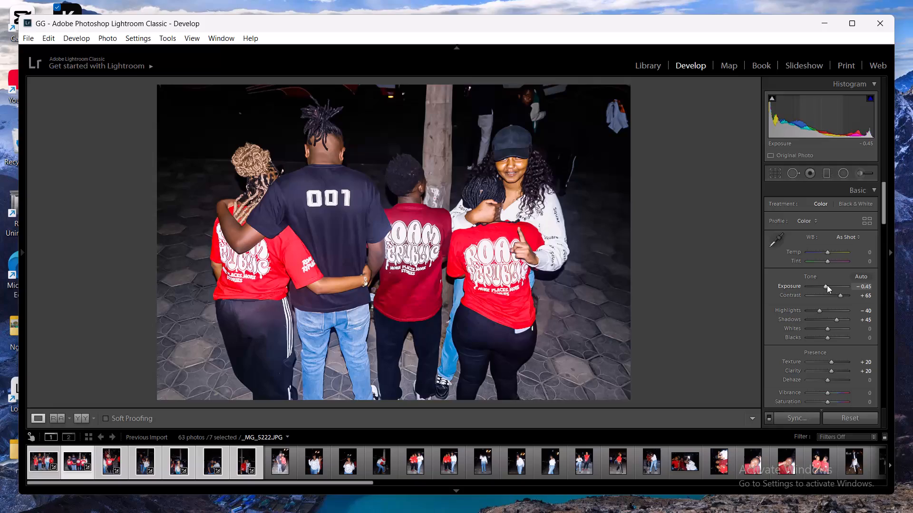
Lower the Exposure of _MG_5222.JPG to -0.55.
key(Left)
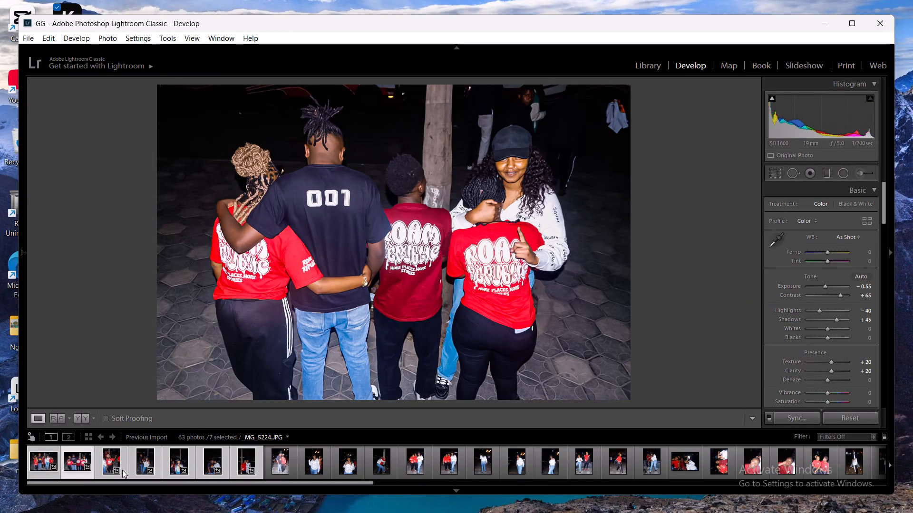
Open _MG_5223.JPG from the selected group and raise its Contrast to +30.
click(109, 460)
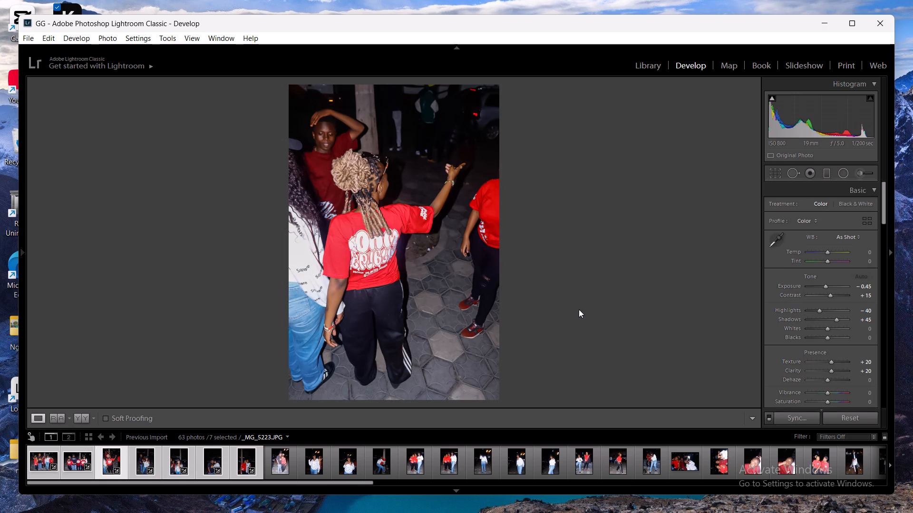
click(831, 294)
key(Right)
key(Right)
key(Right)
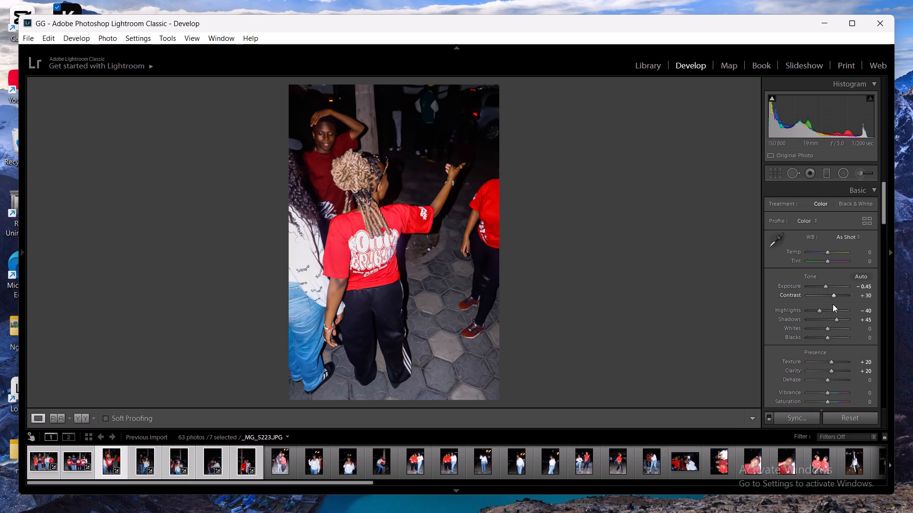
Set the Basic Highlights of _MG_5223.JPG to -65 and its Exposure to -0.35.
click(818, 310)
key(Left)
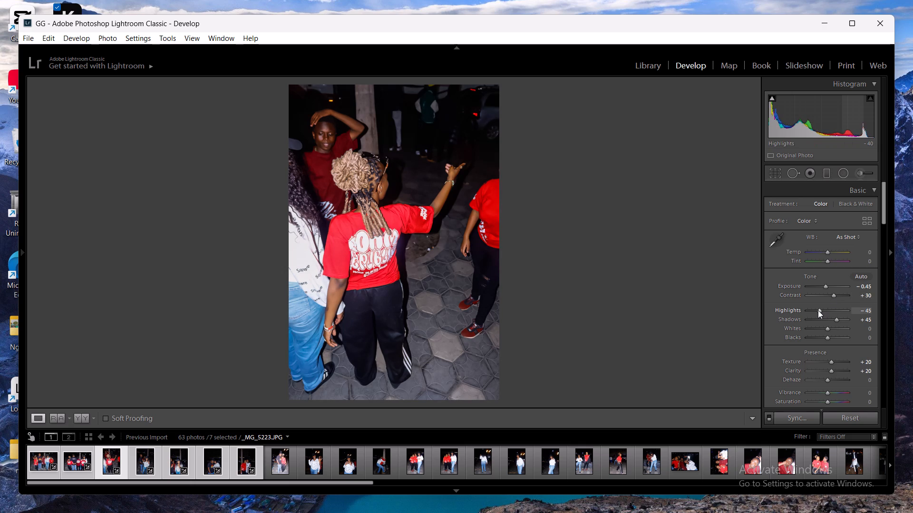
key(Left)
key(Left)
key(Left)
key(Left)
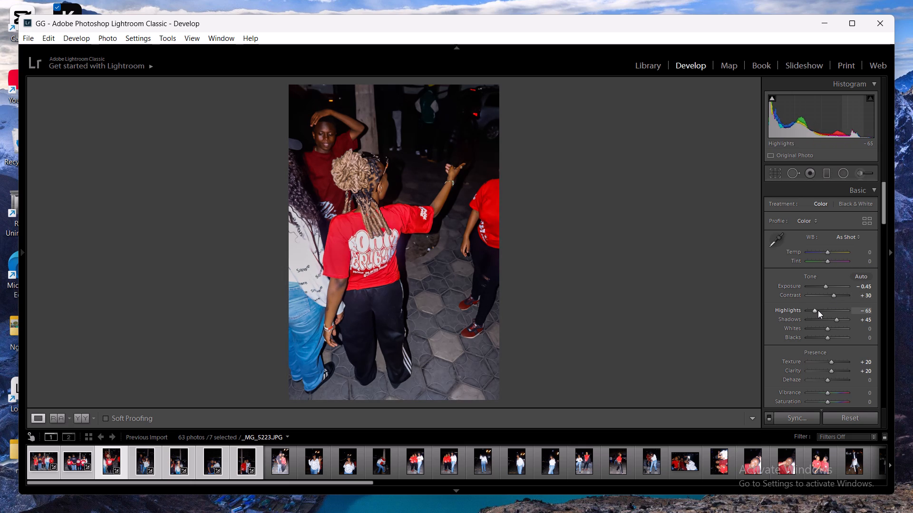
click(826, 285)
key(Right)
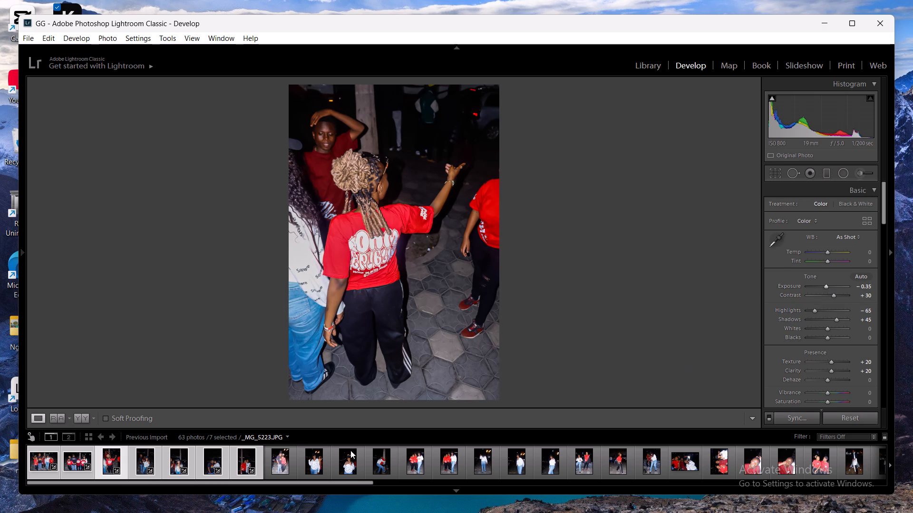
click(107, 461)
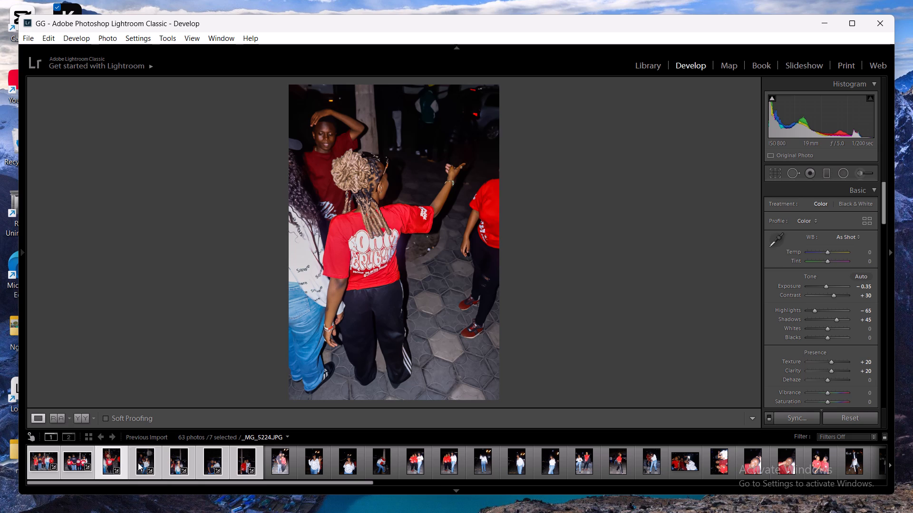
Open _MG_5224.JPG from the selected group and lower its Basic Highlights to -65.
click(143, 465)
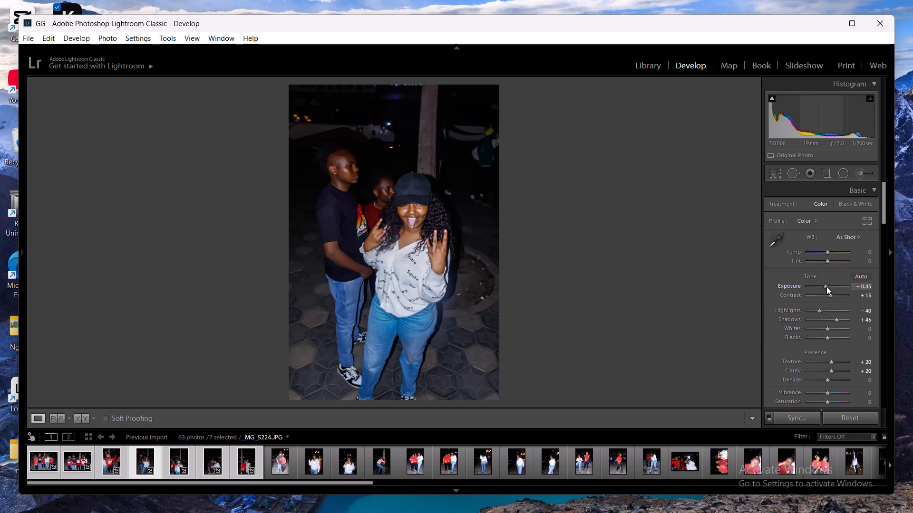
click(819, 311)
key(Left)
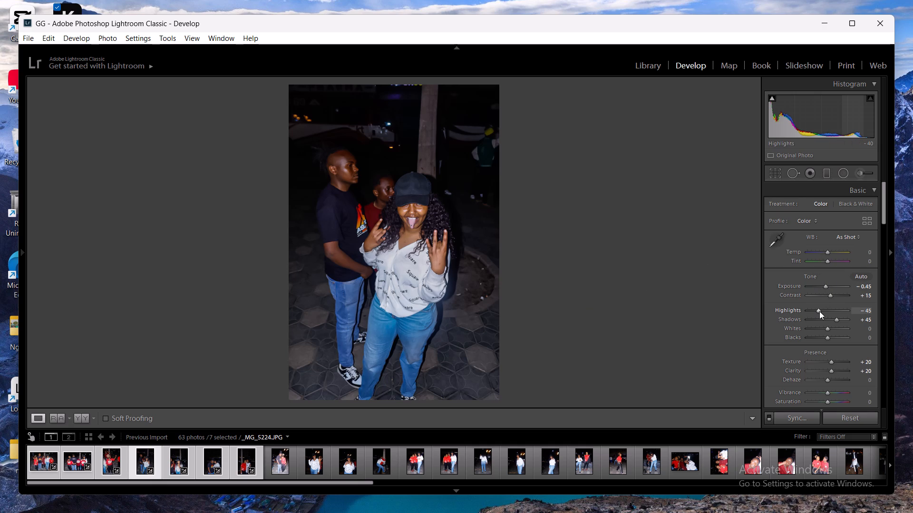
key(Left)
key(Left)
key(Left)
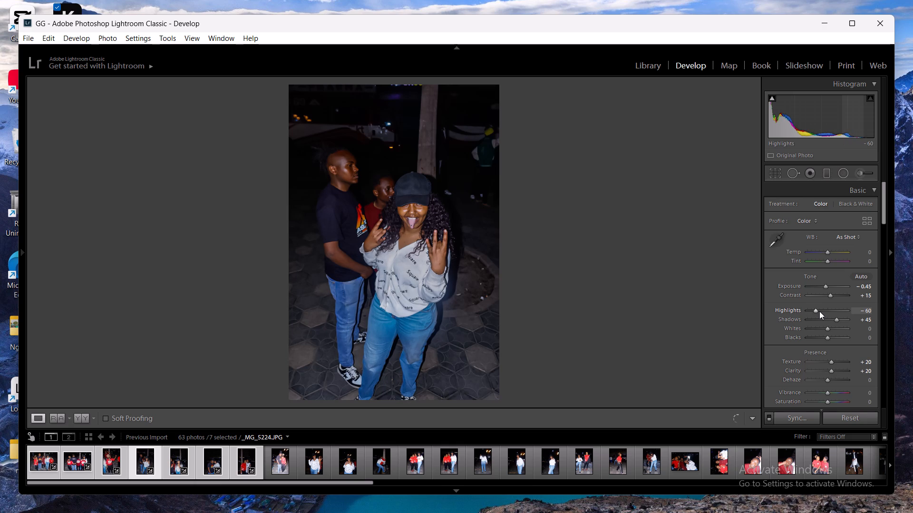
key(Left)
Set the Exposure of _MG_5224.JPG to -0.38 and its Contrast to +25.
click(826, 286)
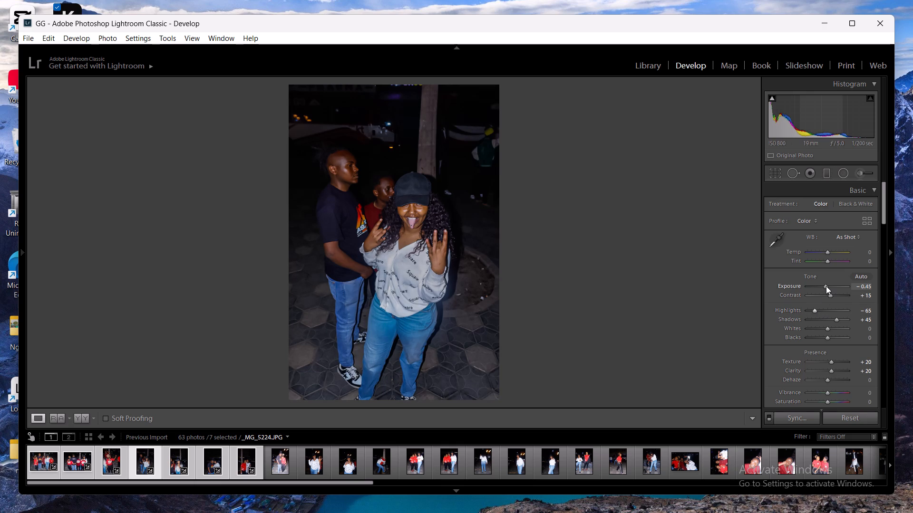
key(Right)
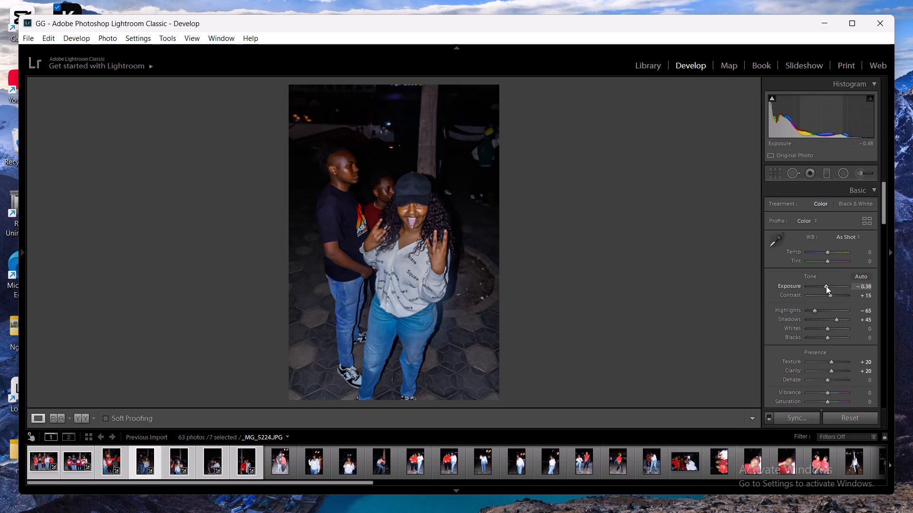
click(830, 295)
key(Right)
key(Right)
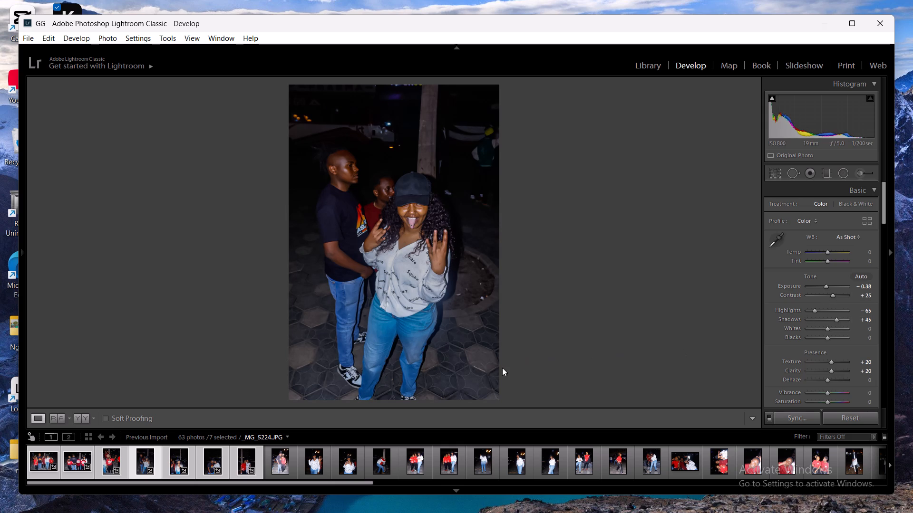
View _MG_5225.JPG from the selected group.
click(176, 466)
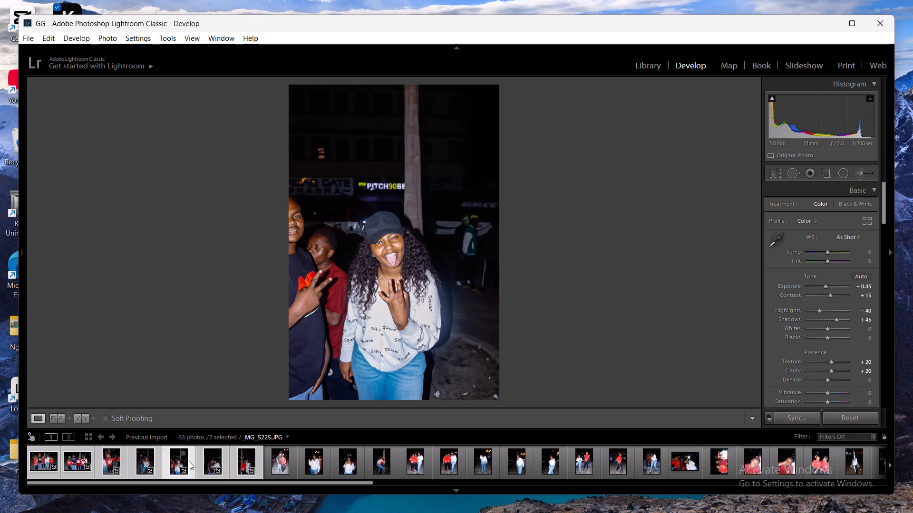
Open _MG_5227.JPG from the selected group and lower the Highlights region of its Tone Curve to -55.
click(211, 460)
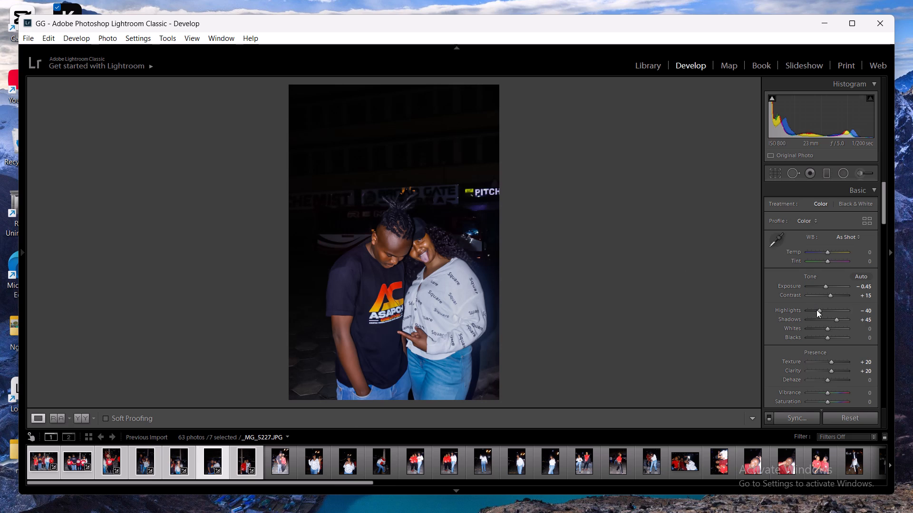
scroll(798, 359, down, 3)
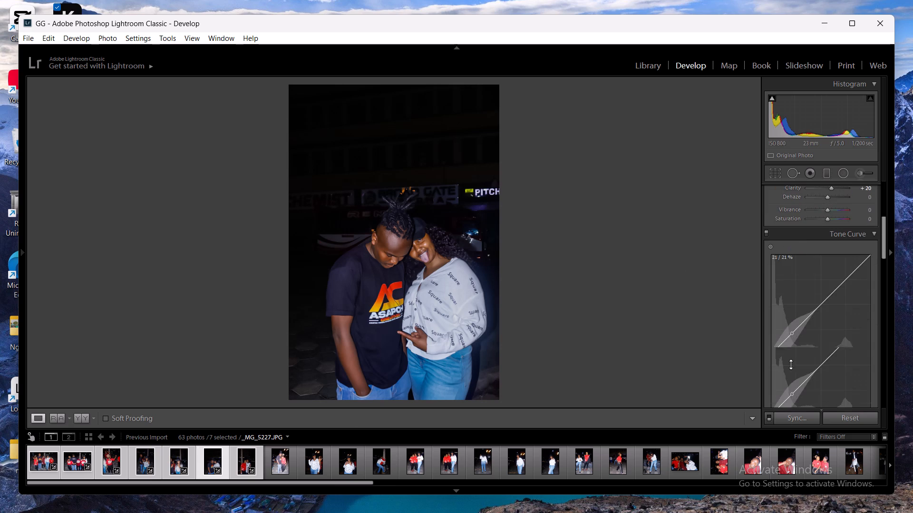
scroll(791, 364, down, 3)
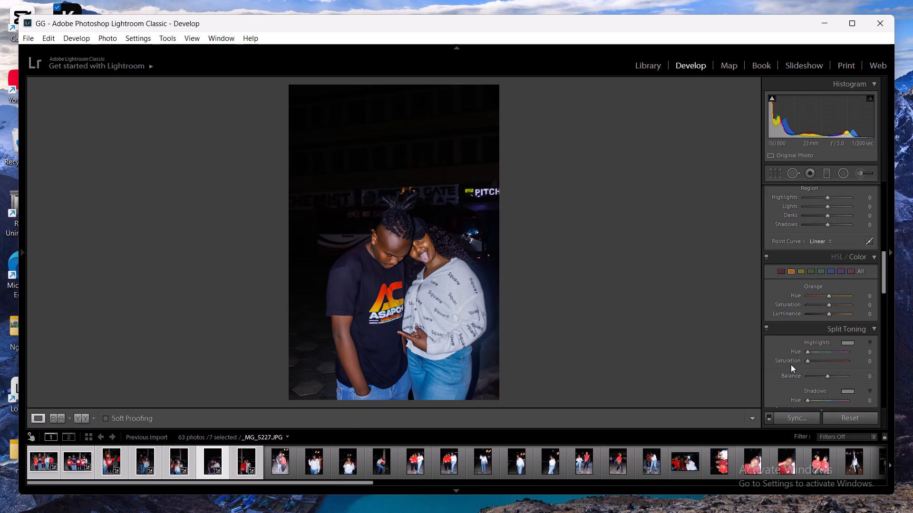
click(827, 196)
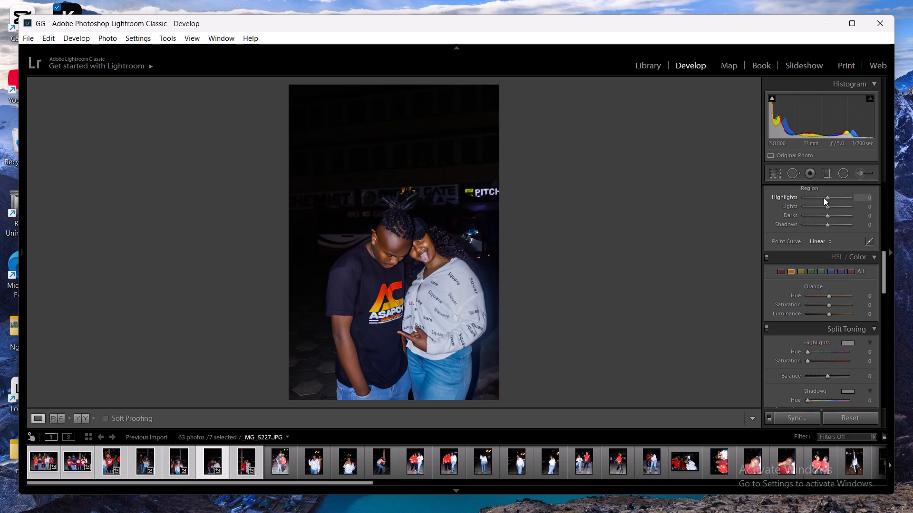
click(824, 198)
click(815, 200)
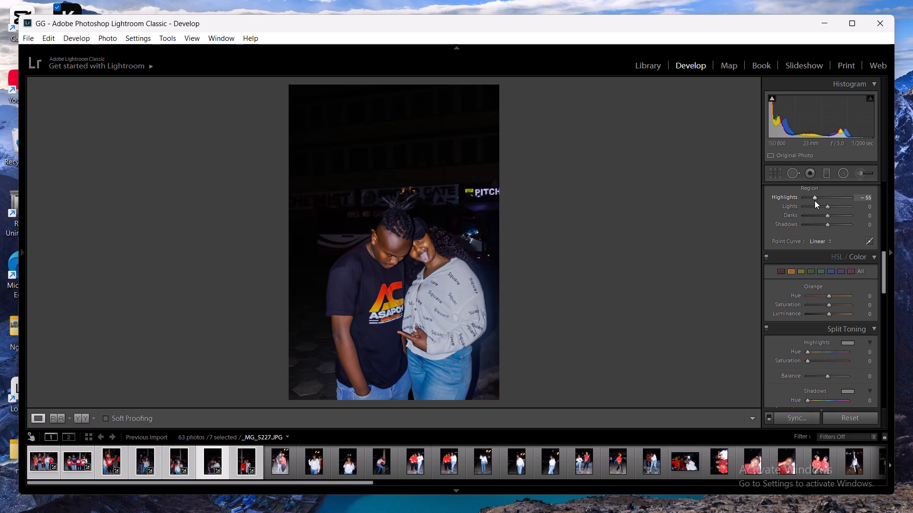
Set the Basic Highlights of _MG_5227.JPG to -48 and its Whites to -76.
scroll(777, 245, up, 3)
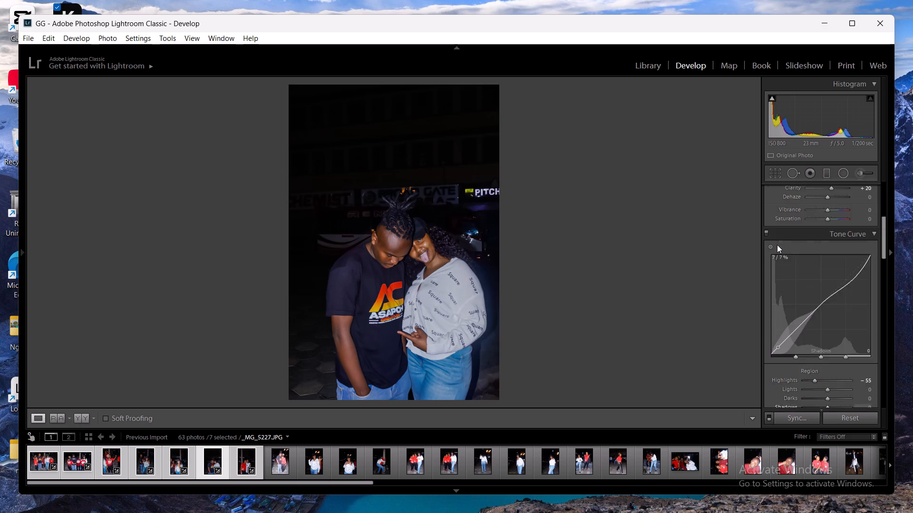
scroll(777, 245, up, 3)
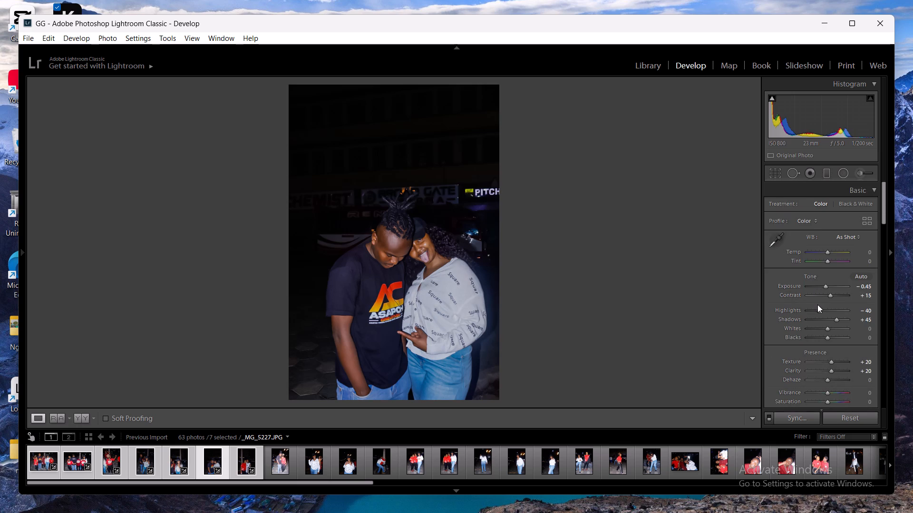
click(813, 310)
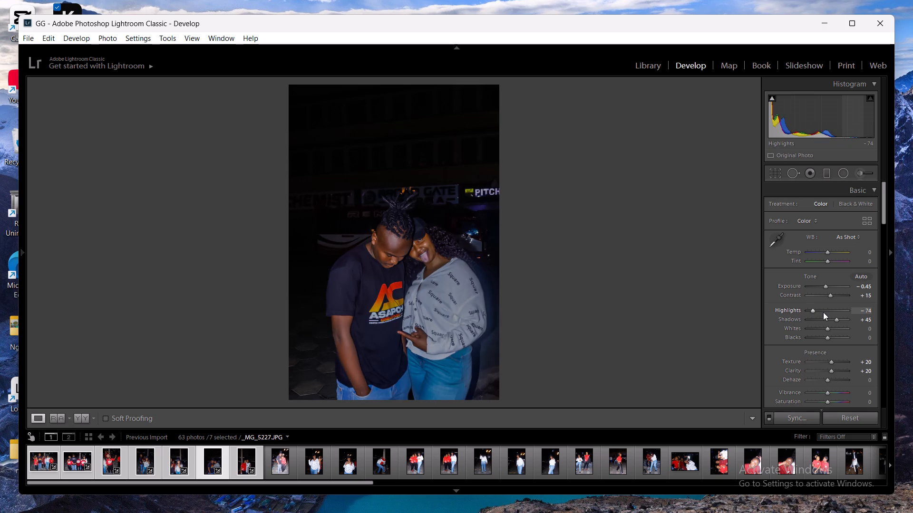
click(818, 310)
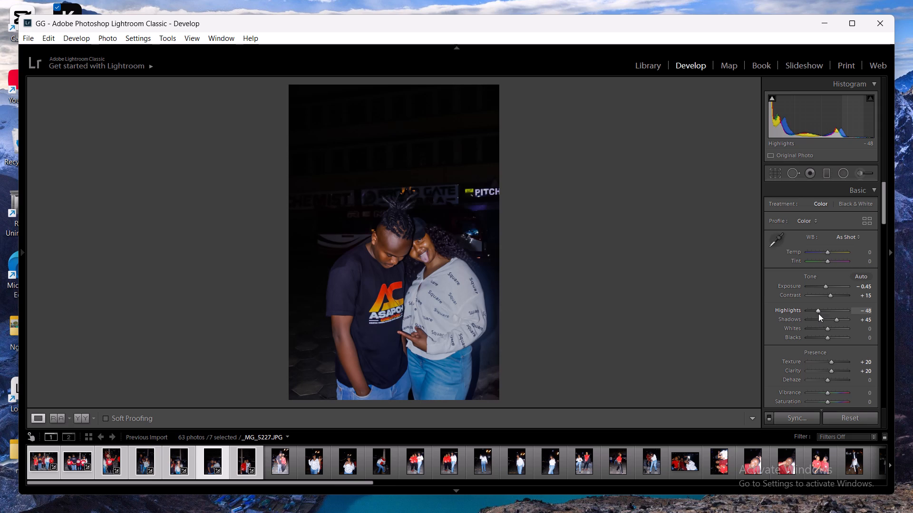
click(835, 328)
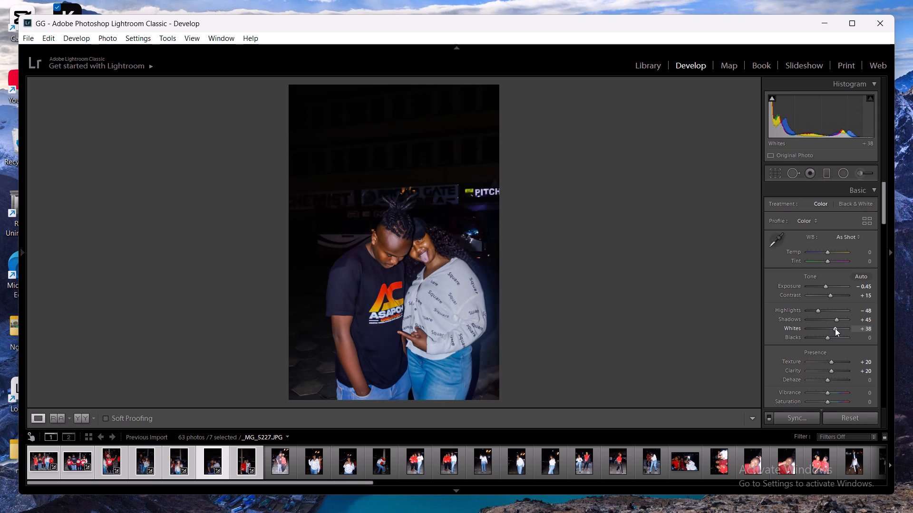
click(812, 328)
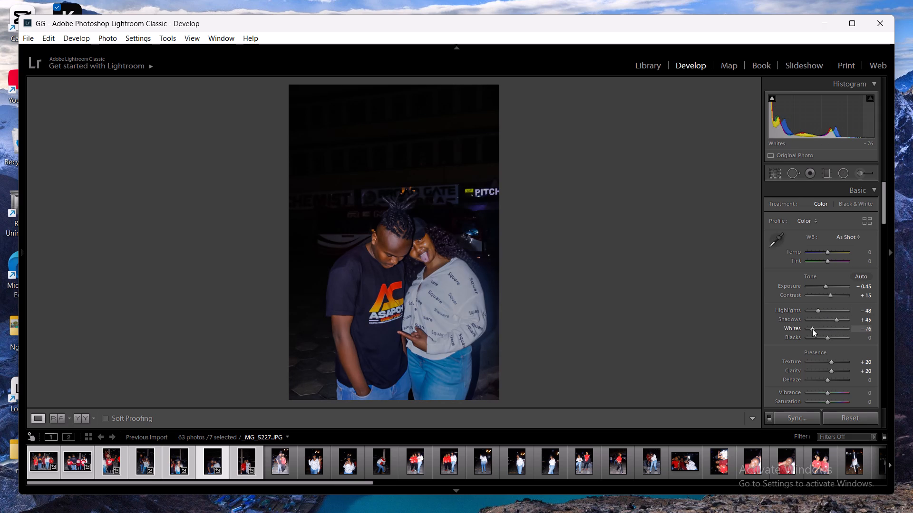
Raise the Shadows of _MG_5227.JPG to +74 and its Blacks to +67.
click(842, 319)
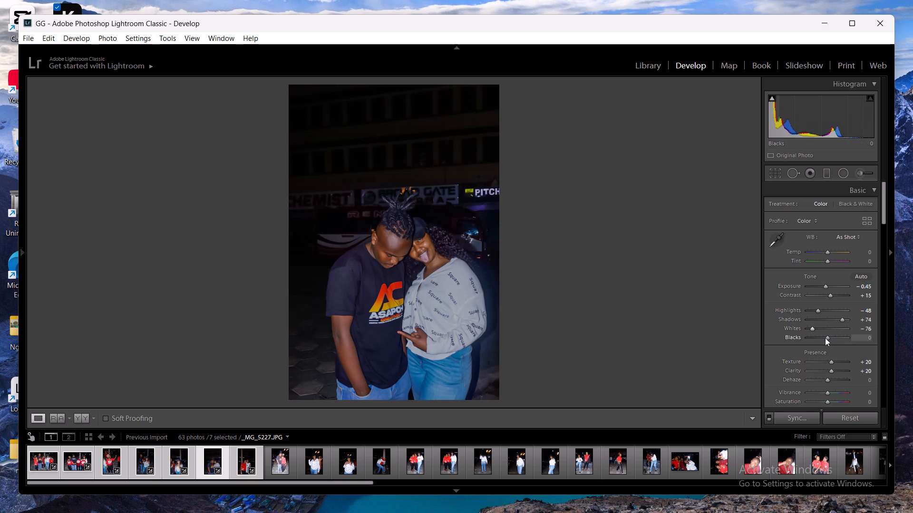
click(841, 337)
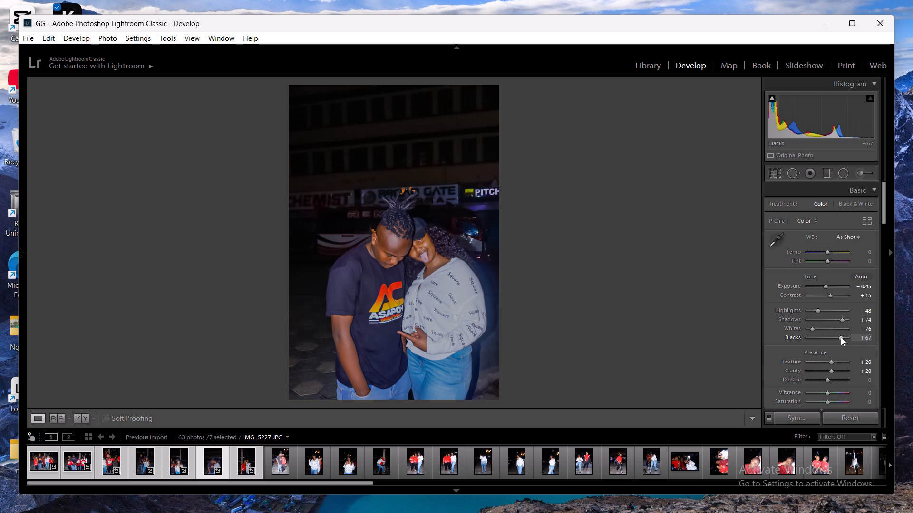
Set the Contrast of _MG_5227.JPG to +48 and its Exposure to -0.55.
click(837, 295)
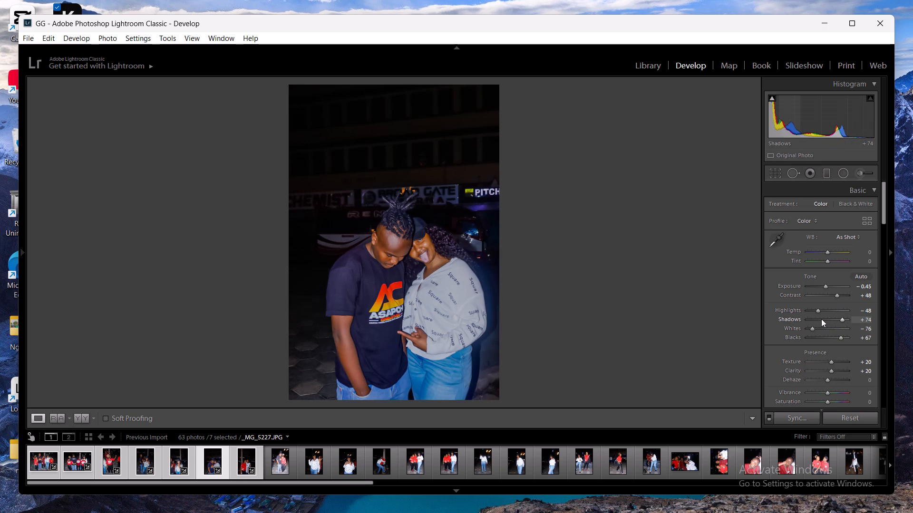
click(825, 285)
key(Left)
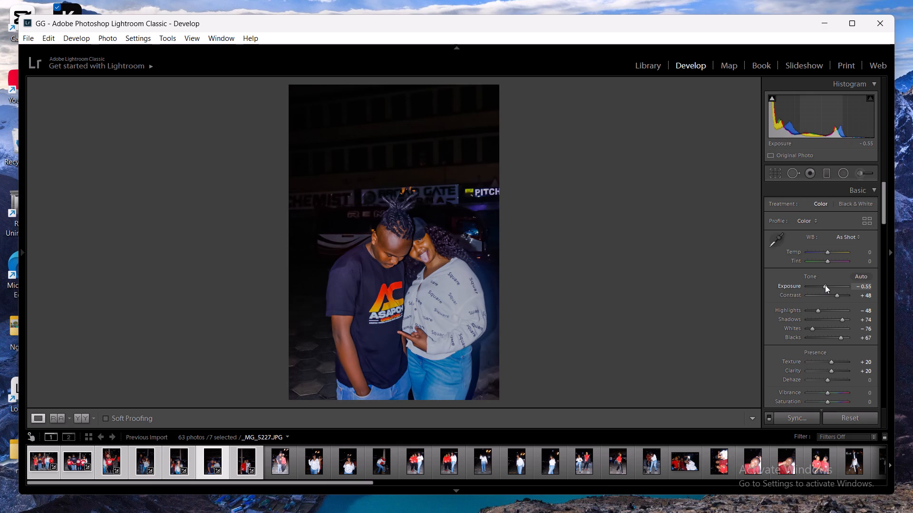
Lower the Basic Highlights of _MG_5227.JPG to -63.
click(817, 310)
key(Left)
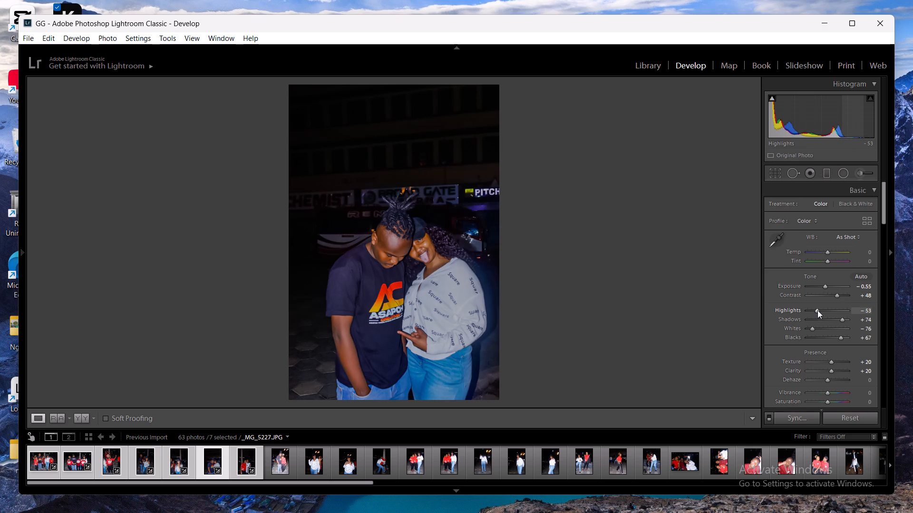
key(Left)
key(Left)
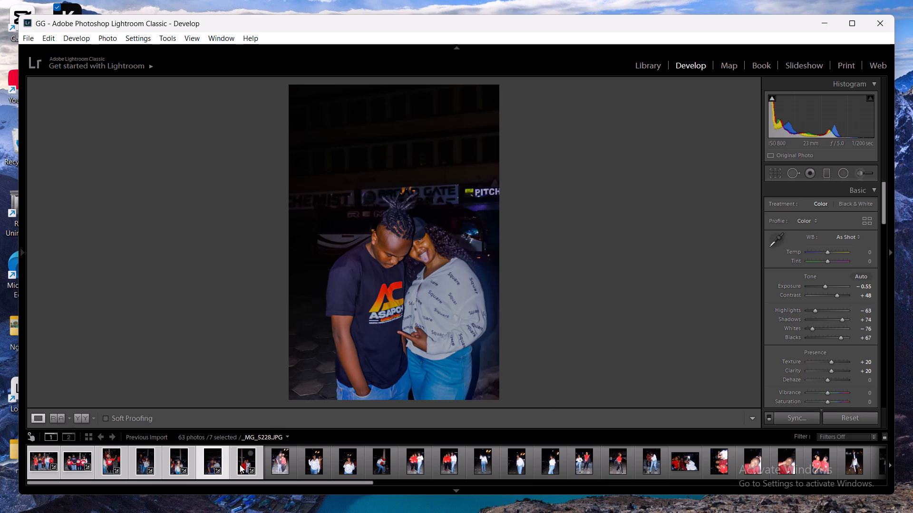
Switch to _MG_5228.JPG and raise its Clarity to +25.
click(245, 468)
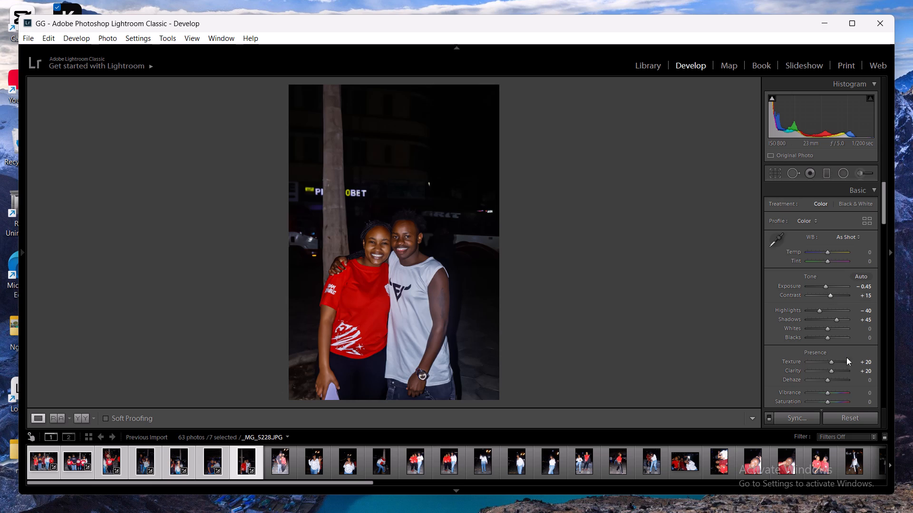
click(831, 370)
key(Right)
click(831, 294)
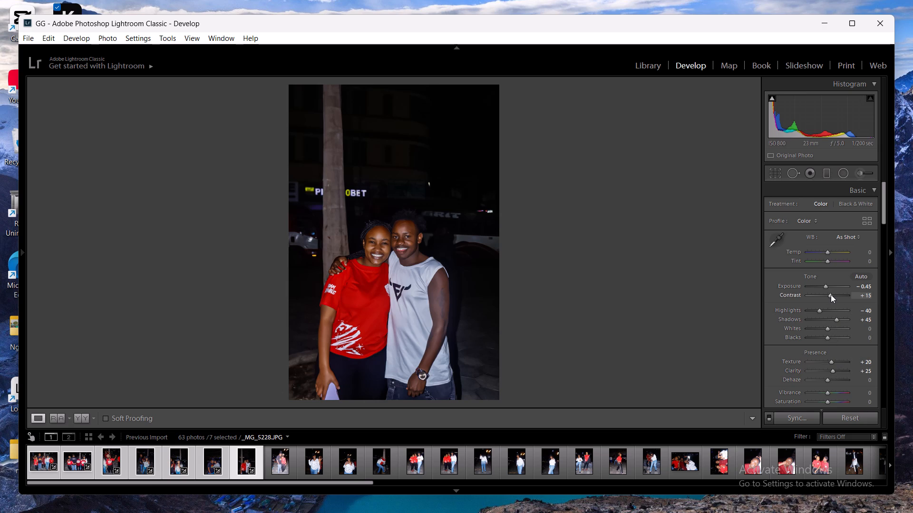
Paste the copied develop settings onto _MG_5229.JPG.
click(278, 459)
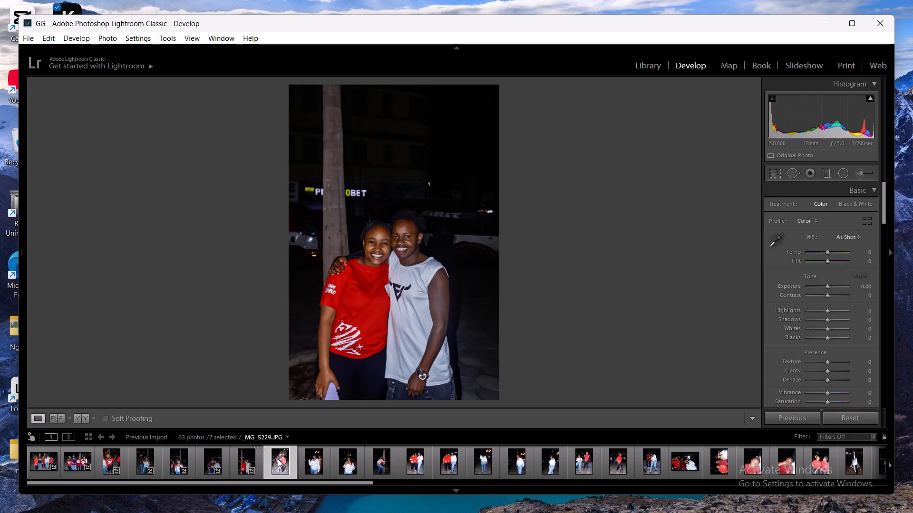
right_click(278, 459)
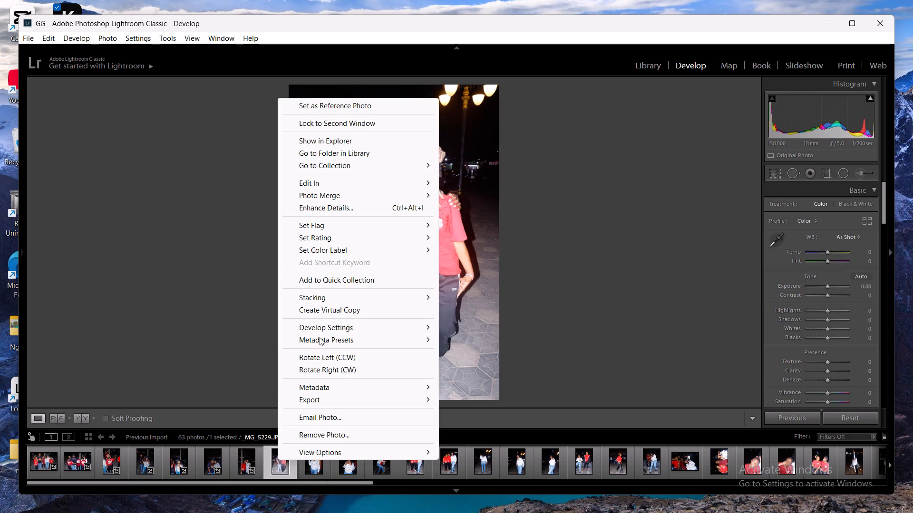
click(476, 386)
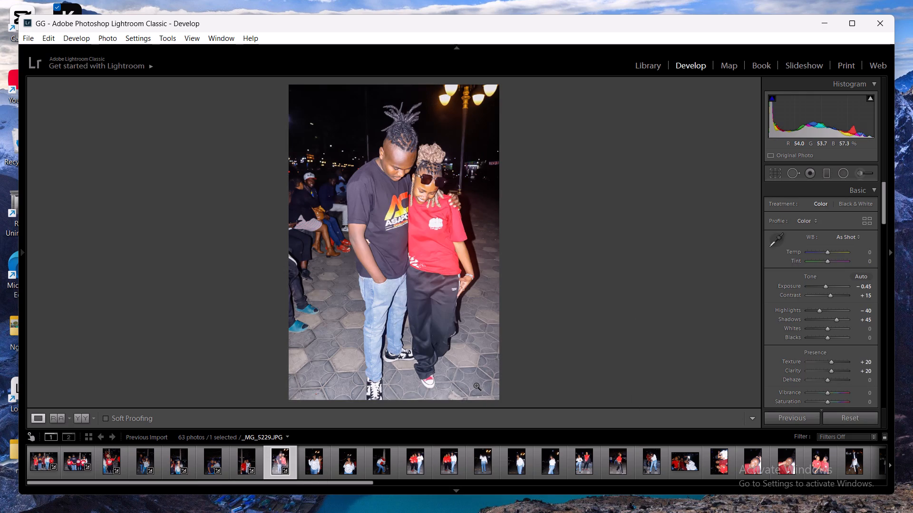
Lower the Exposure of _MG_5229.JPG to -1.24.
click(824, 286)
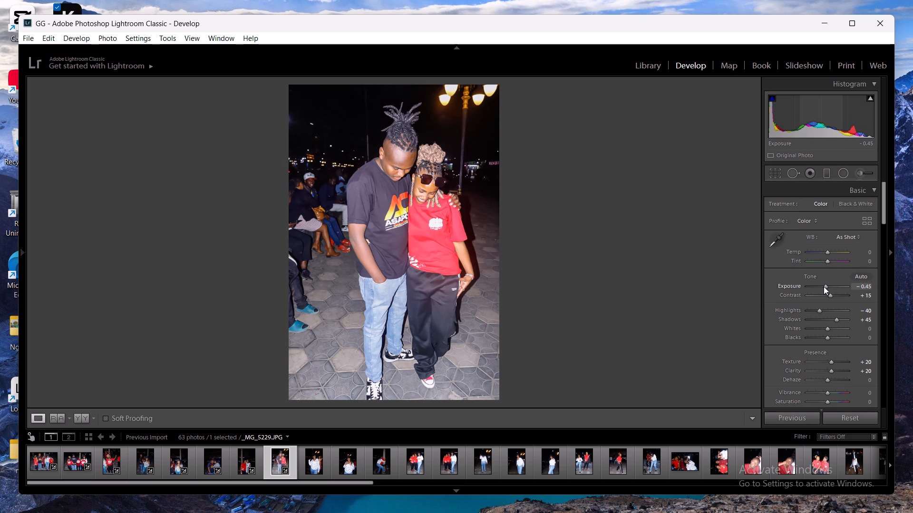
key(Left)
key(Left)
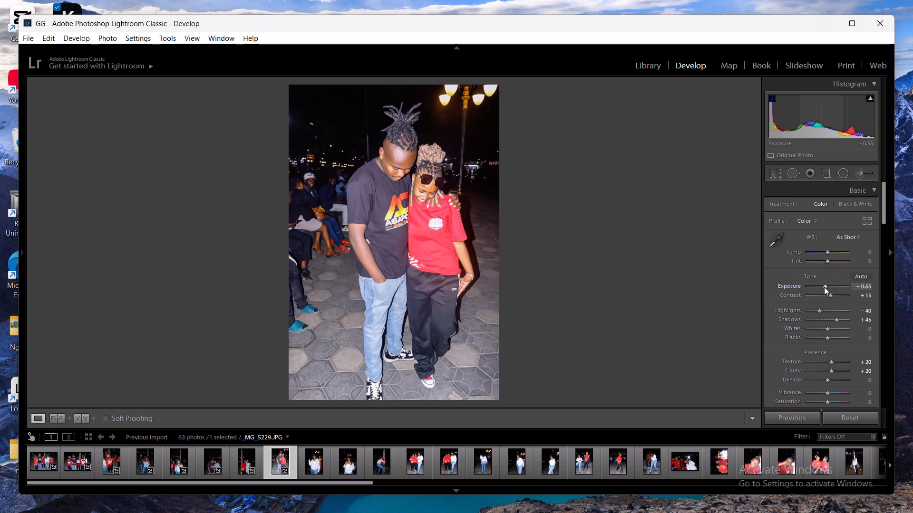
key(Left)
key(Left)
key(Left)
key(Left)
key(Left)
key(Left)
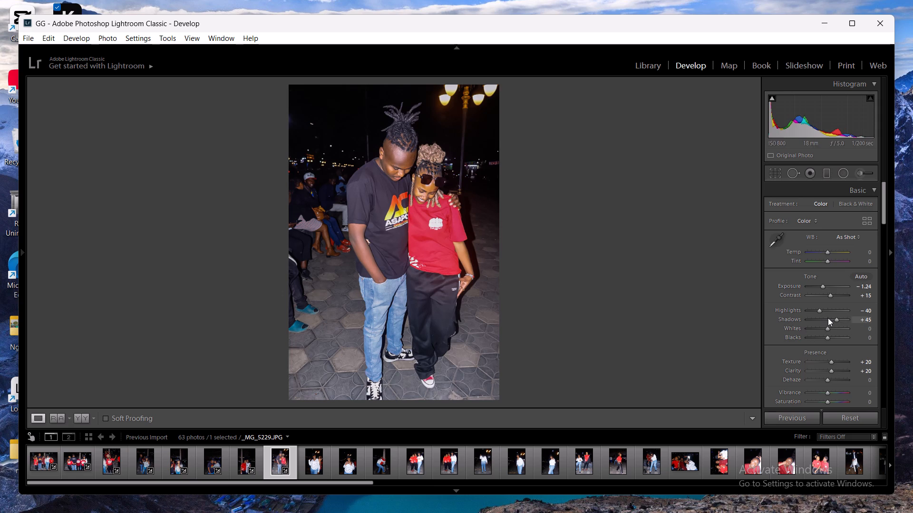
Raise the Contrast of _MG_5229.JPG to +40.
click(831, 294)
key(Right)
key(Right)
key(Right)
key(Right)
key(Right)
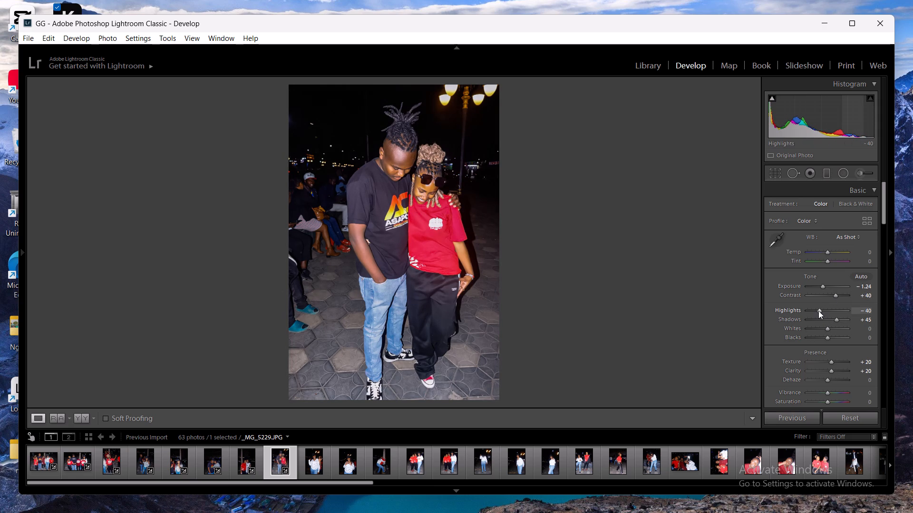
Set the Basic Highlights of _MG_5229.JPG to -75 and its Shadows to +55.
click(821, 310)
key(Left)
key(Left)
key(Left)
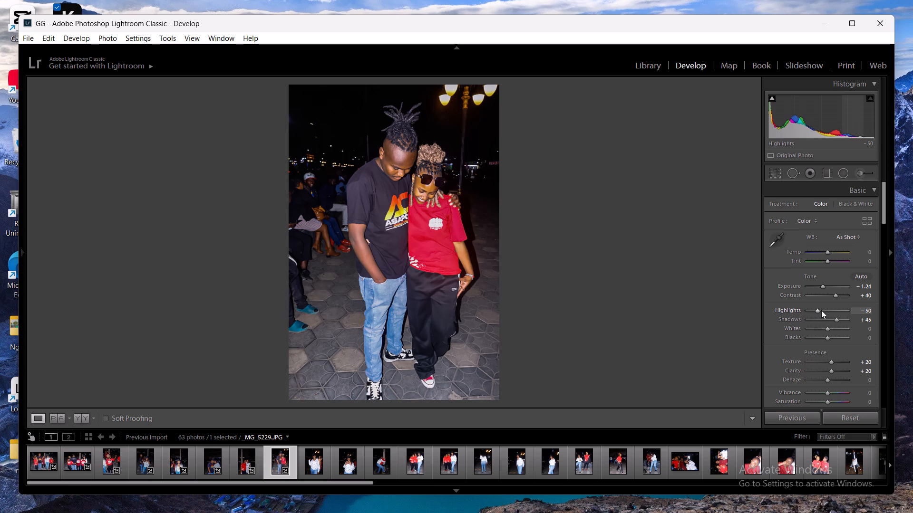
key(Left)
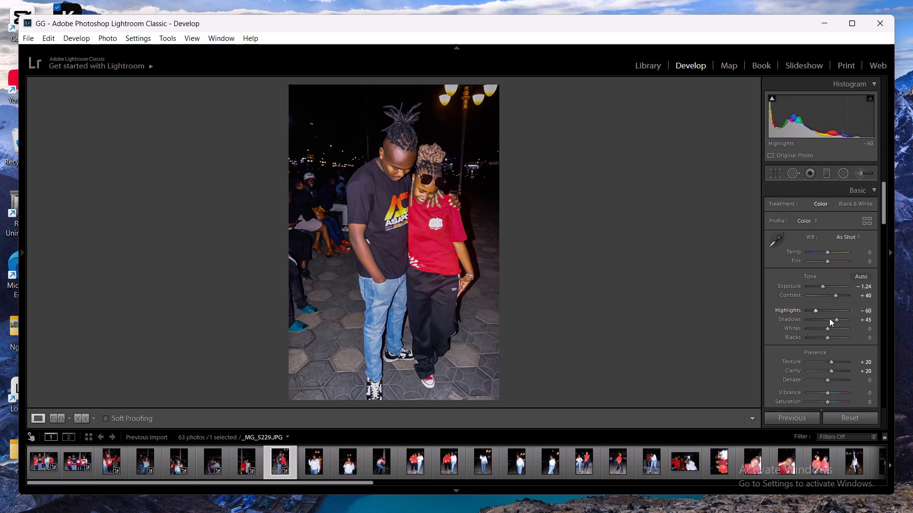
click(838, 320)
key(Right)
key(Right)
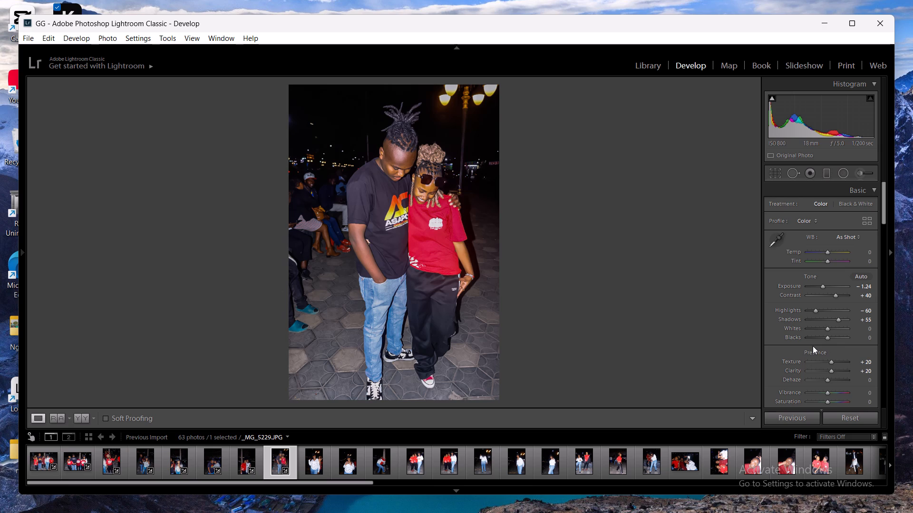
click(816, 311)
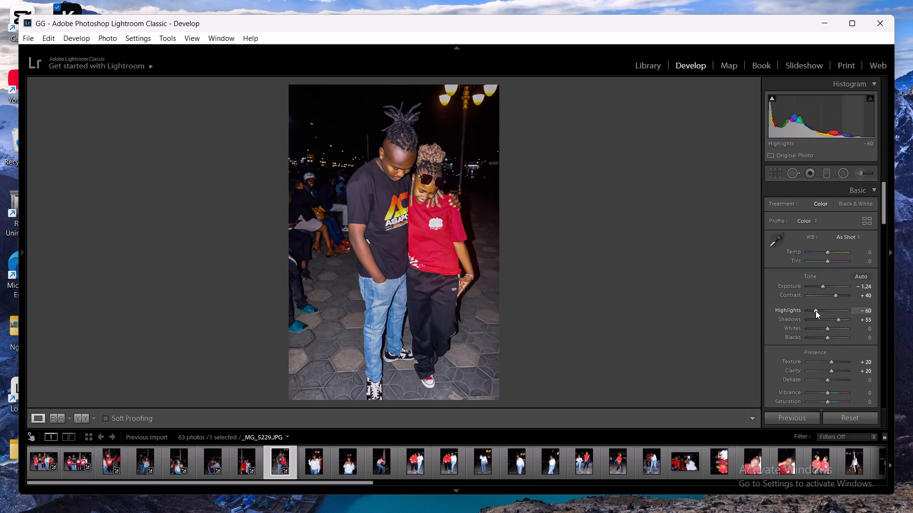
key(Left)
key(Left)
key(Left)
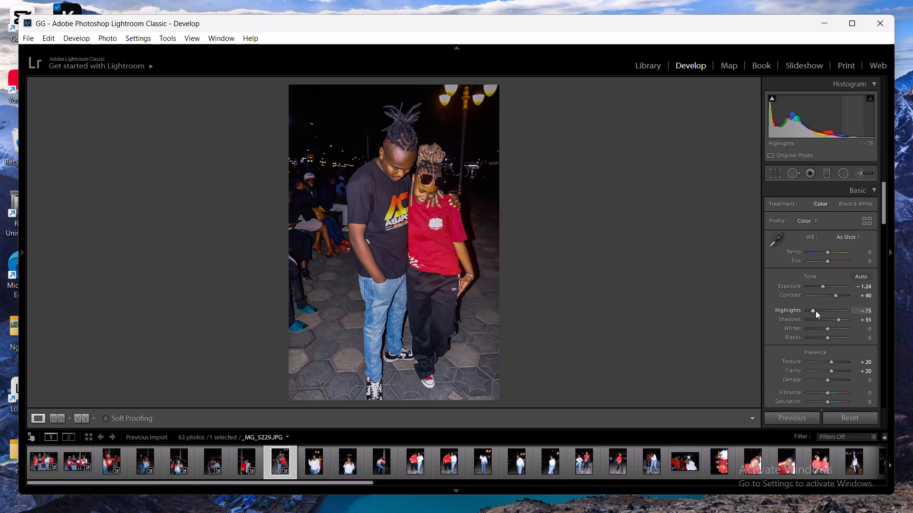
Paste the copied develop settings onto _MG_5230.JPG.
click(313, 468)
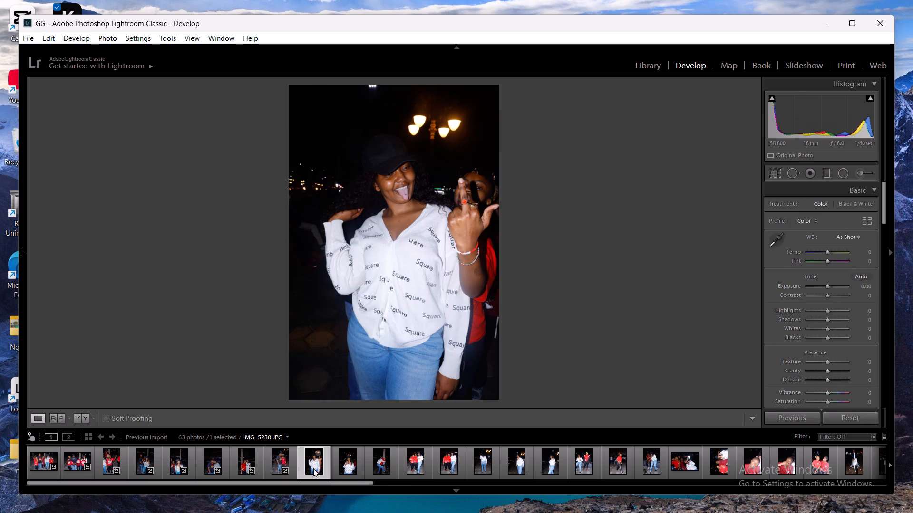
right_click(313, 468)
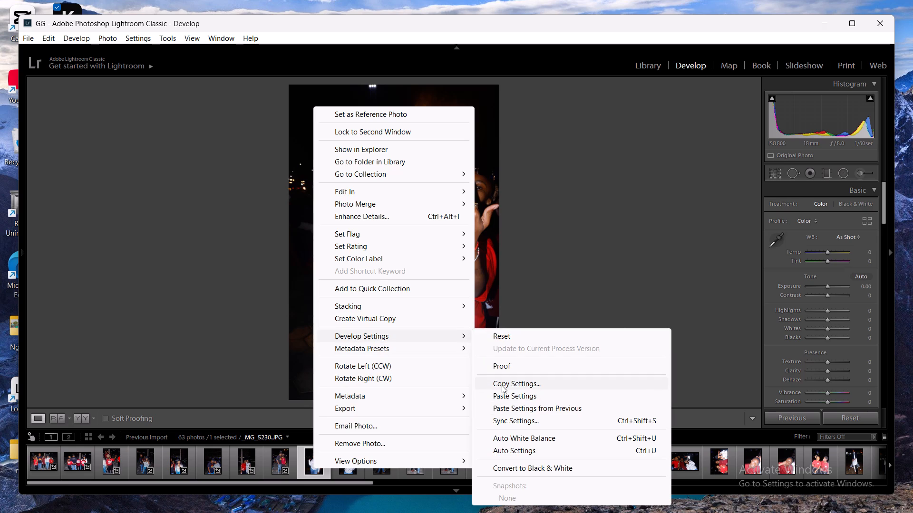
click(504, 392)
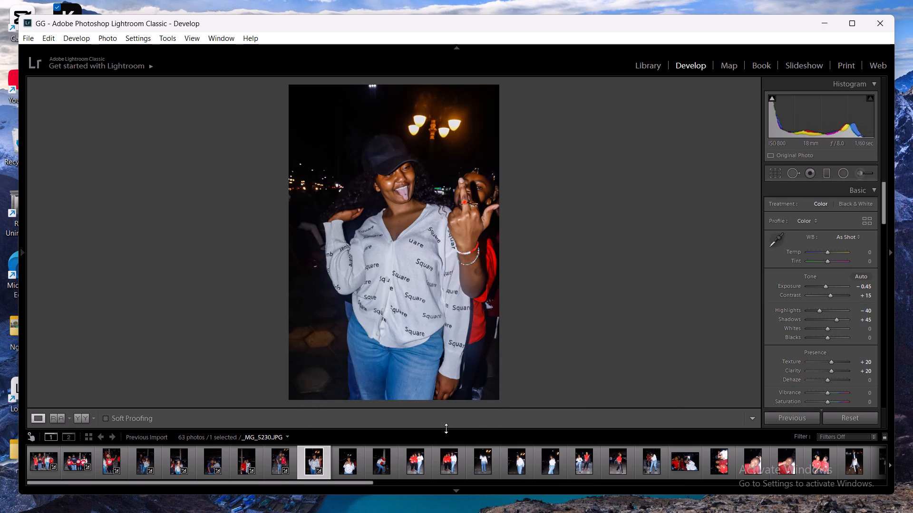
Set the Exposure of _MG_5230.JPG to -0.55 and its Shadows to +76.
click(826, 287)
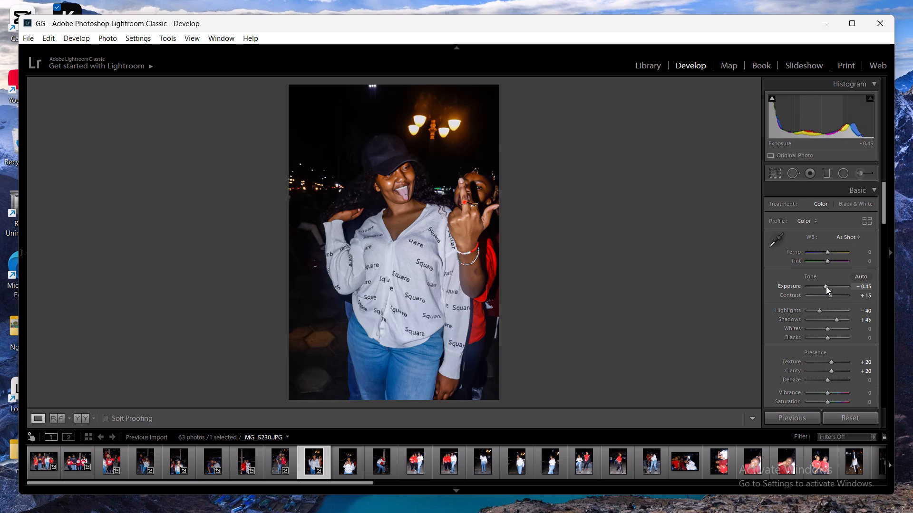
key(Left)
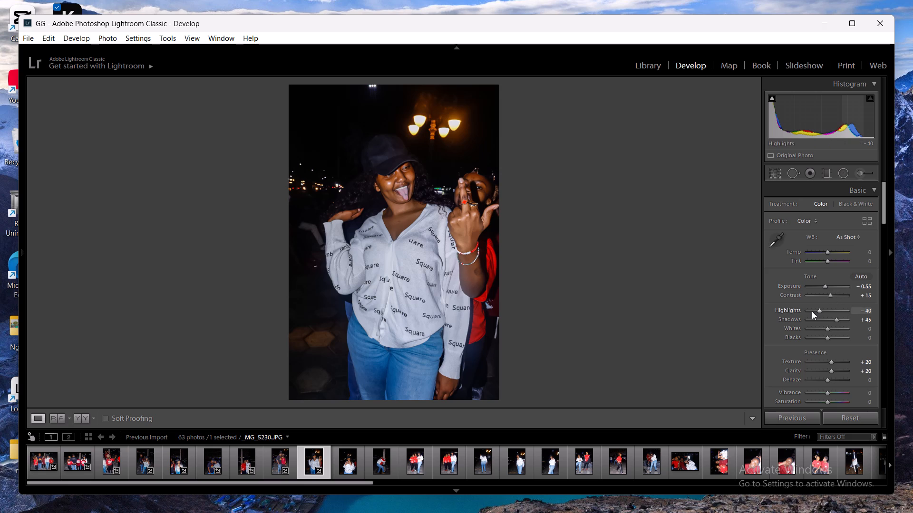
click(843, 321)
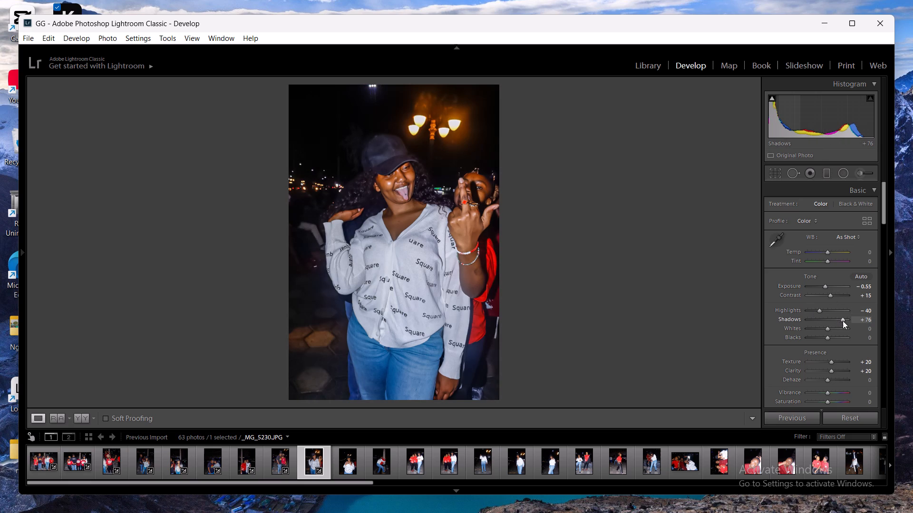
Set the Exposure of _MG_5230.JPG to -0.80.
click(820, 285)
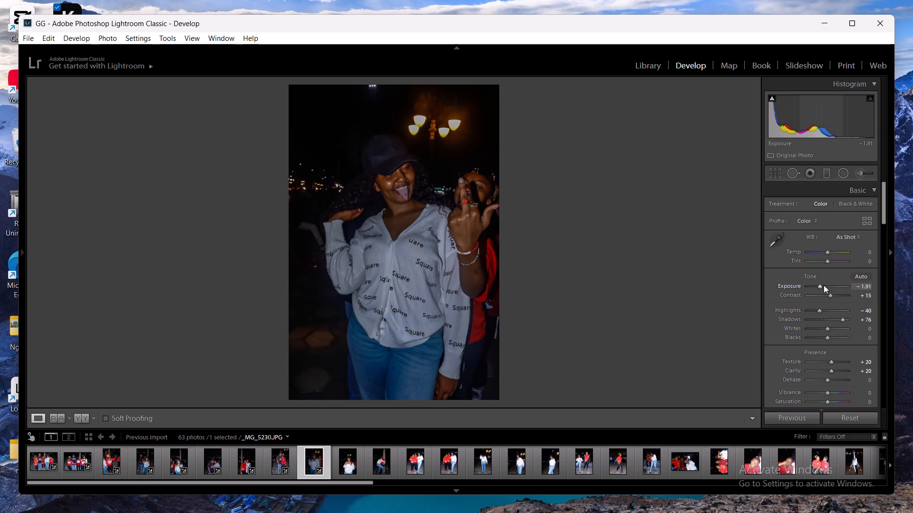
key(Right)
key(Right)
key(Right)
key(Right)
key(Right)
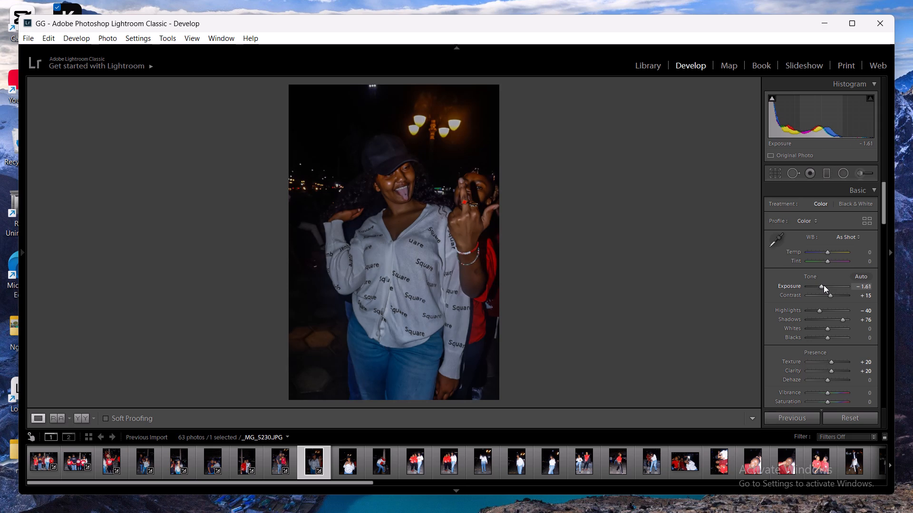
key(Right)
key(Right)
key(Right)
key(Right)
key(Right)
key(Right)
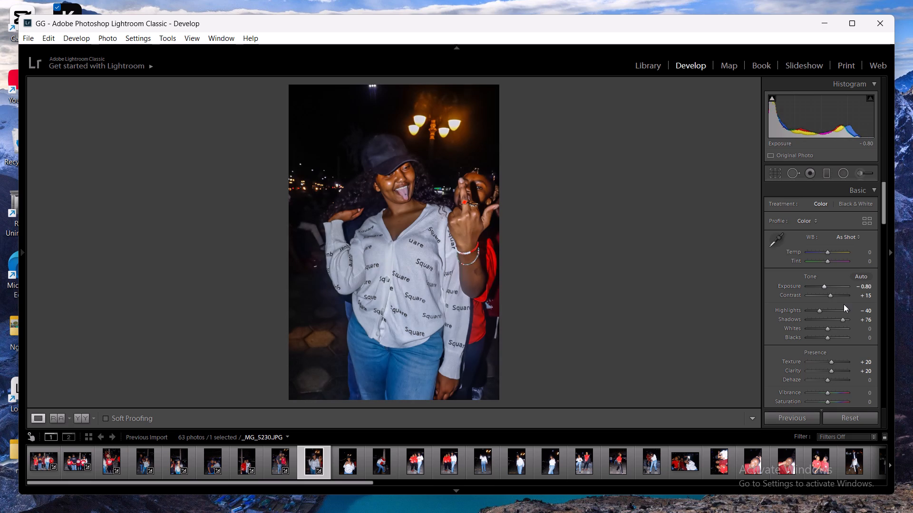
Lower the Shadows of _MG_5230.JPG to +37.
click(839, 320)
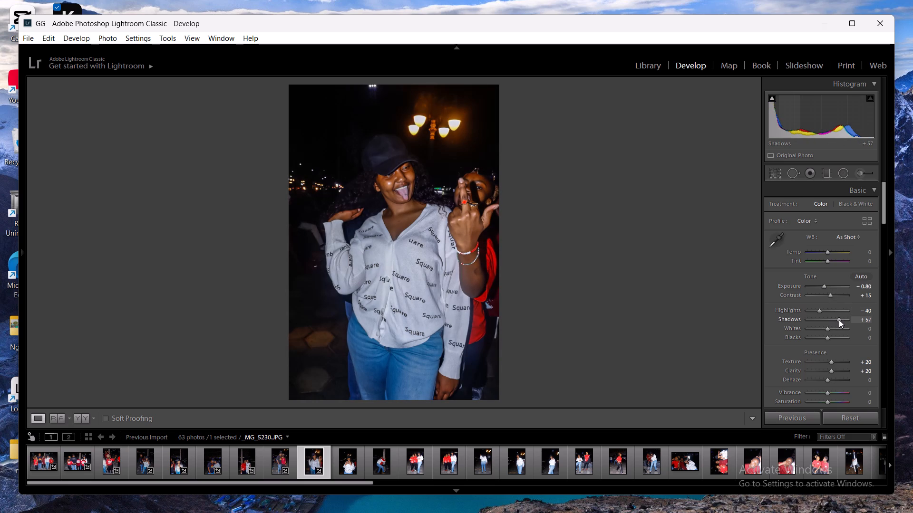
key(Left)
key(Left)
key(Left)
key(Left)
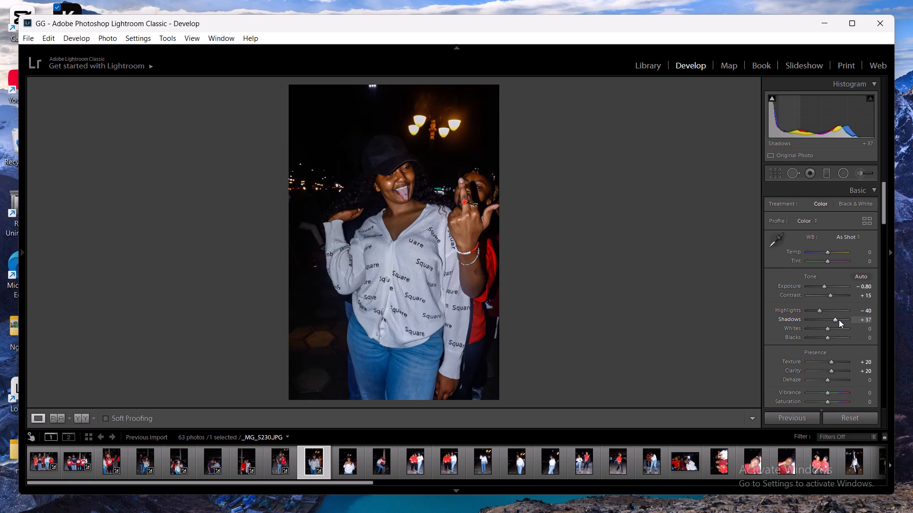
Raise the Exposure of _MG_5230.JPG to -0.09.
click(824, 286)
key(Right)
key(Right)
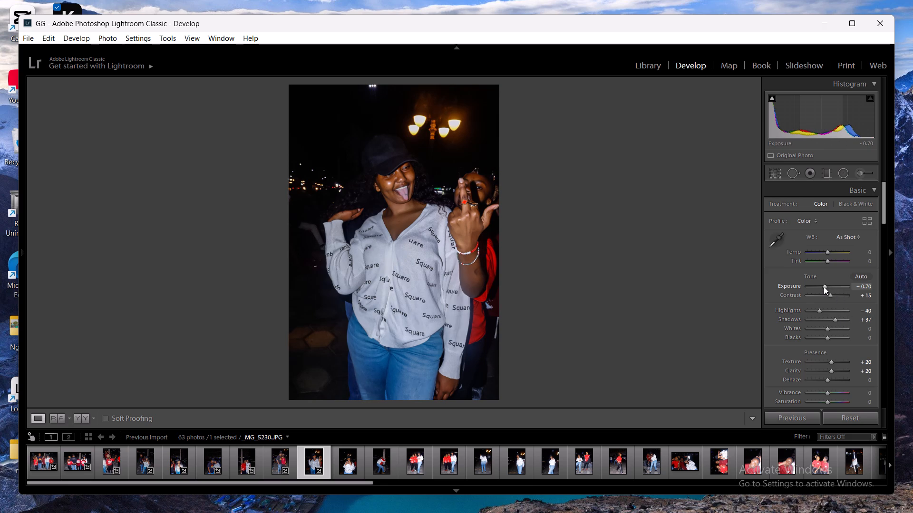
key(Right)
key(Right)
key(Right)
key(Right)
key(Right)
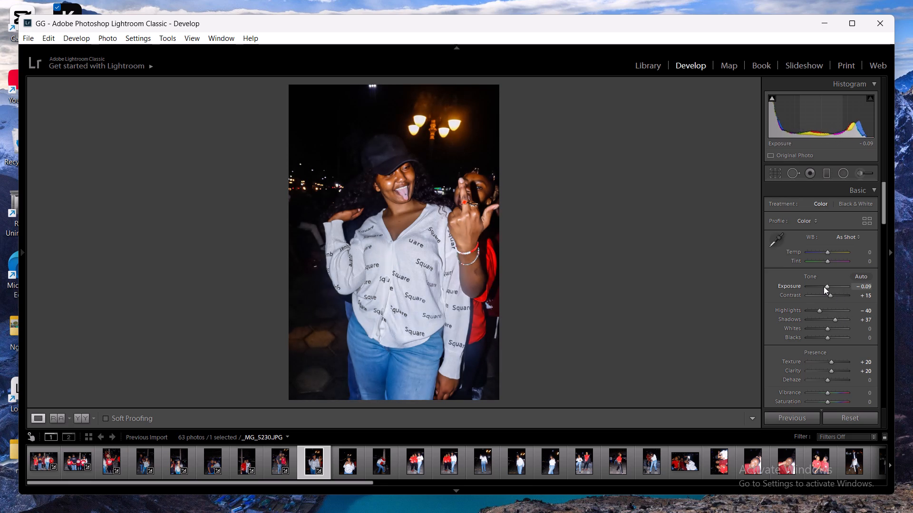
click(836, 321)
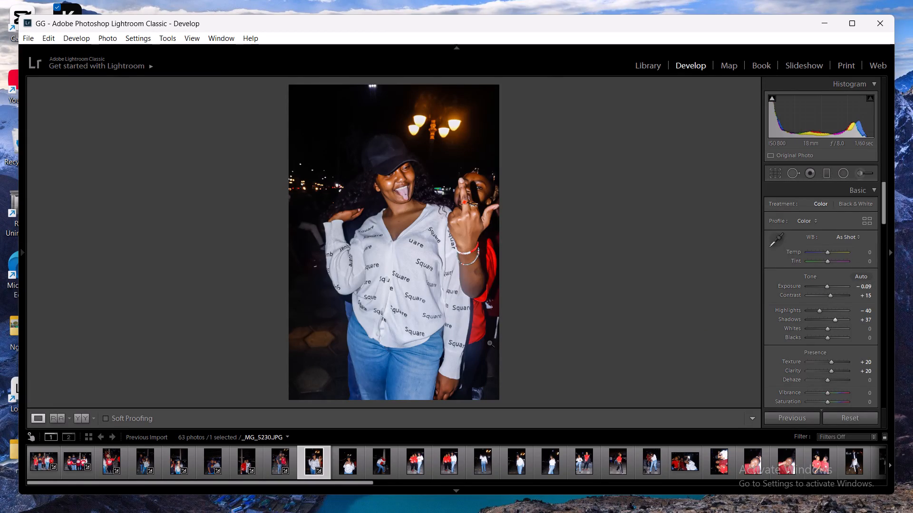
Set the Basic Highlights of _MG_5230.JPG to -50 and its Clarity to +30.
click(820, 309)
key(Left)
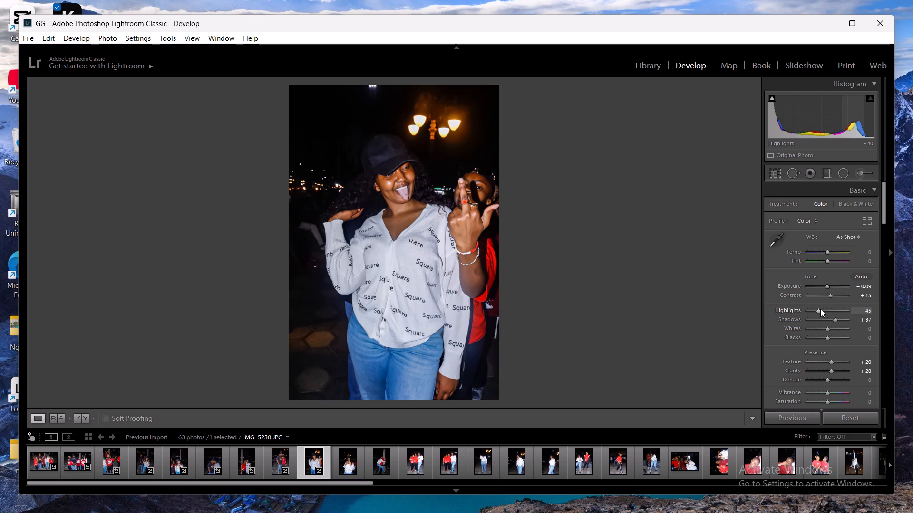
key(Left)
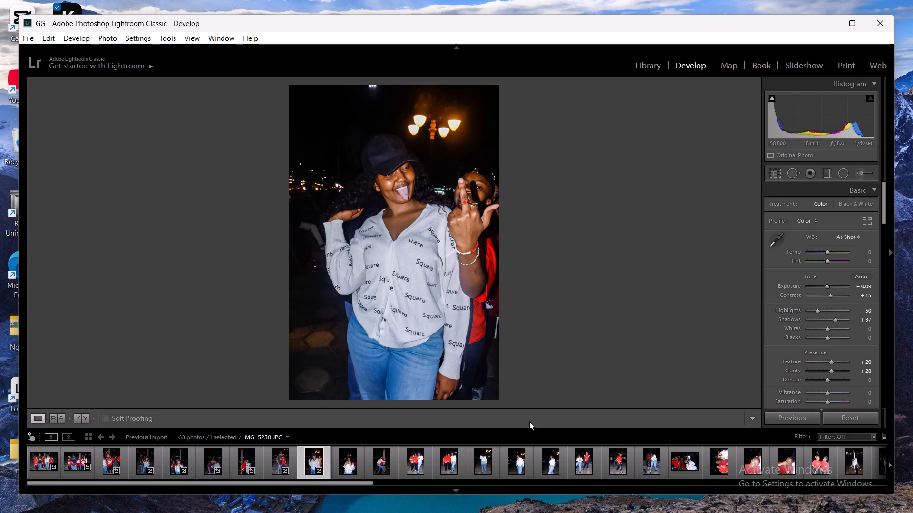
click(830, 369)
key(Right)
key(Right)
Paste the copied develop settings onto _MG_5231.JPG.
click(353, 465)
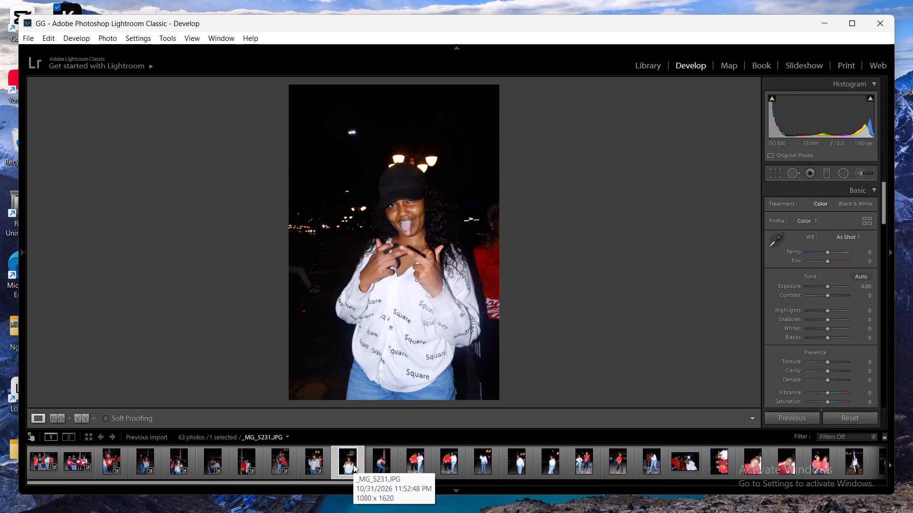
right_click(353, 465)
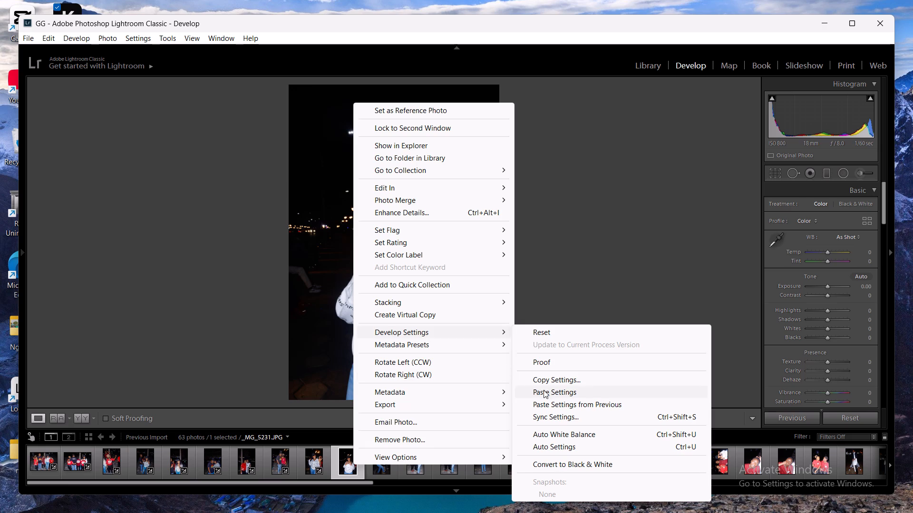
click(544, 390)
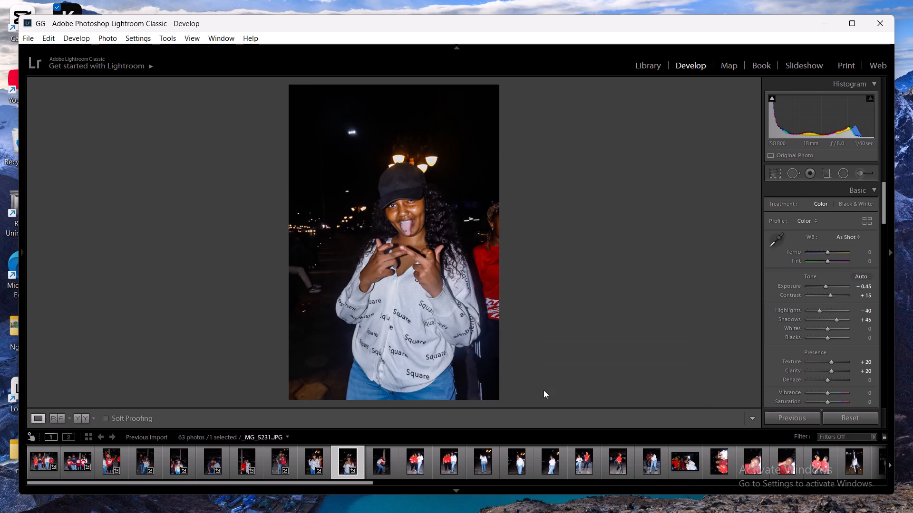
Paste the copied develop settings onto _MG_5232.JPG.
click(378, 462)
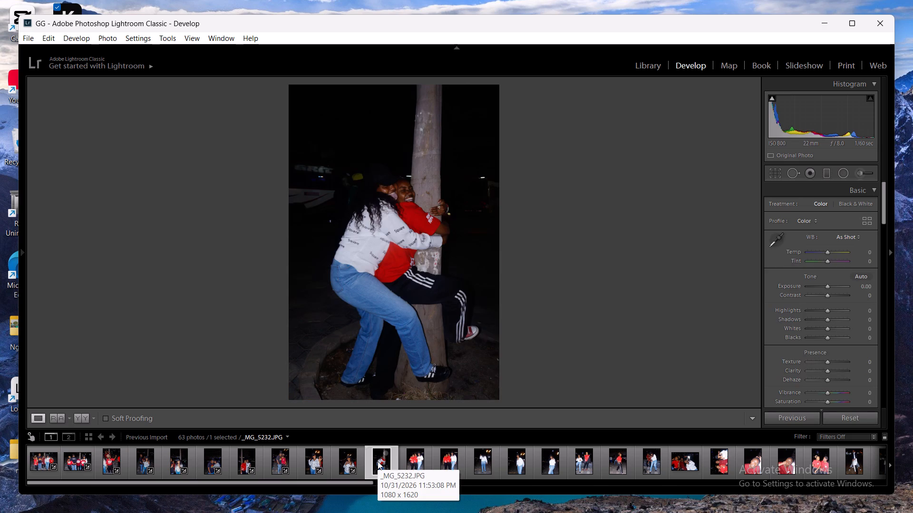
right_click(378, 461)
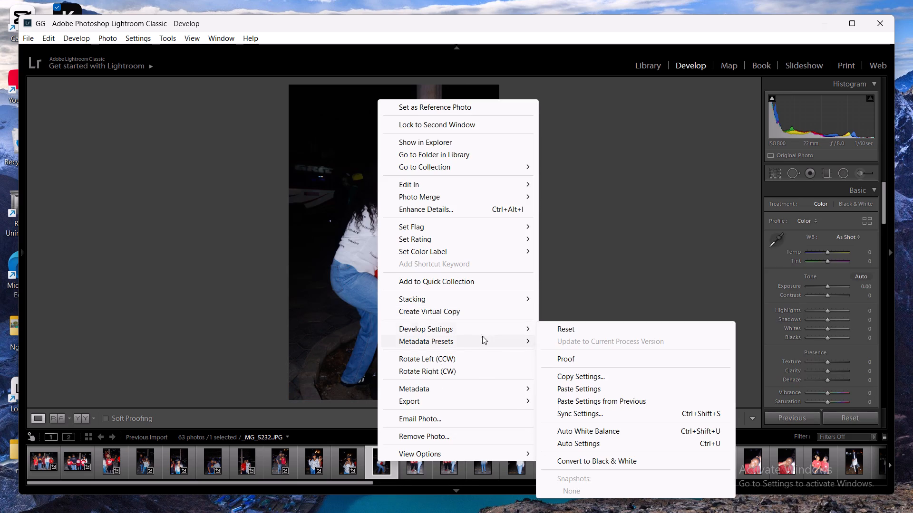
click(580, 388)
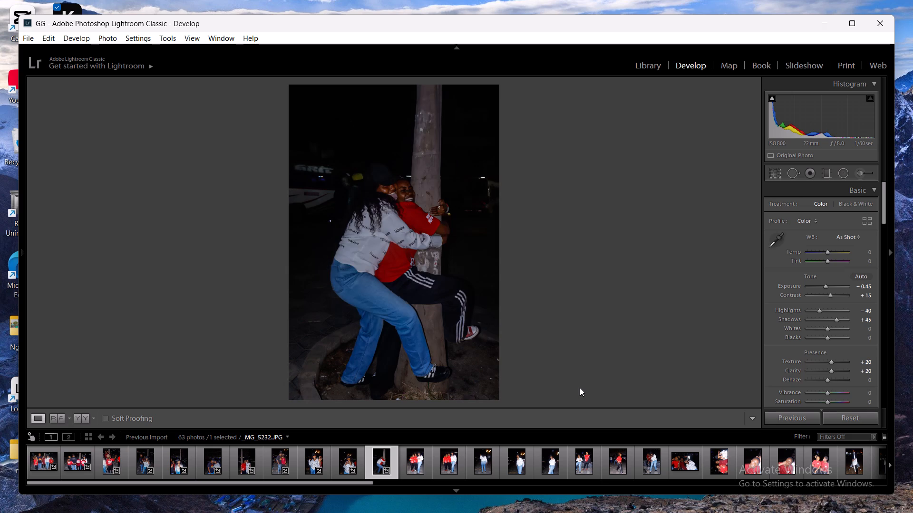
Set the Basic Shadows of _MG_5232.JPG to +79 and its Highlights to -17.
click(843, 319)
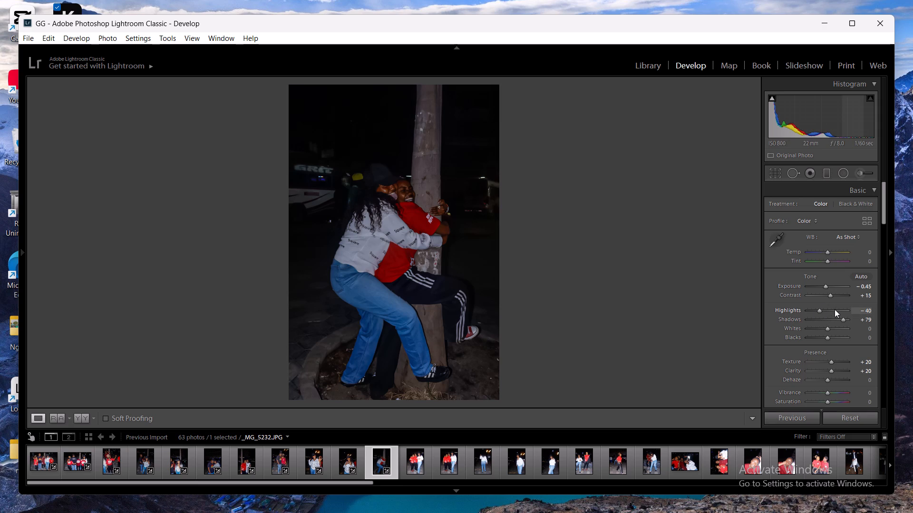
click(835, 310)
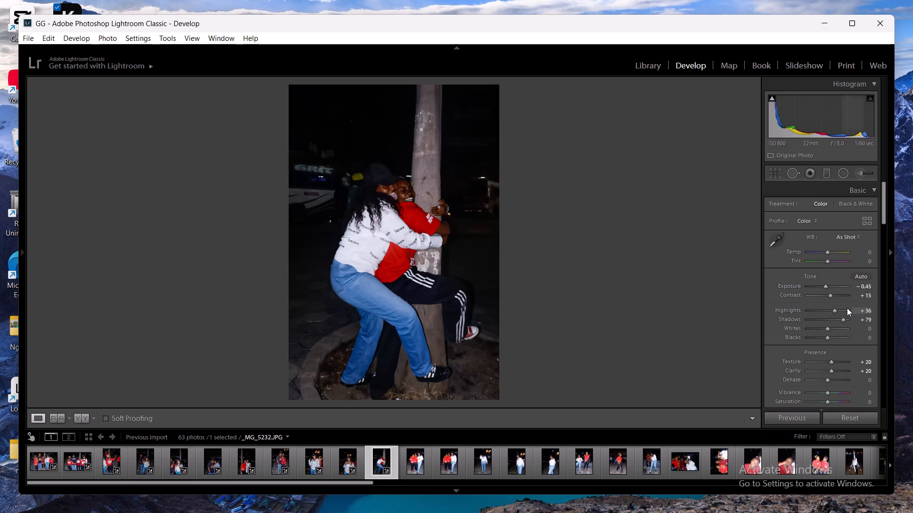
click(844, 311)
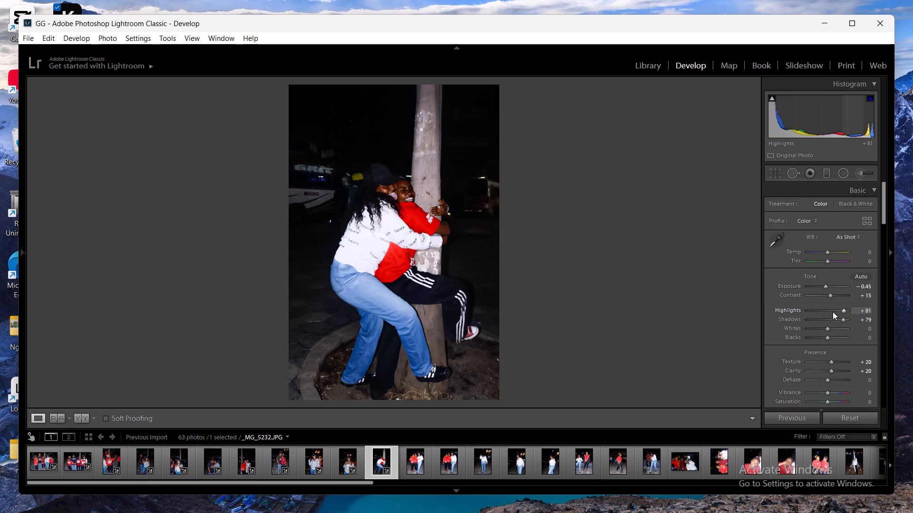
click(833, 311)
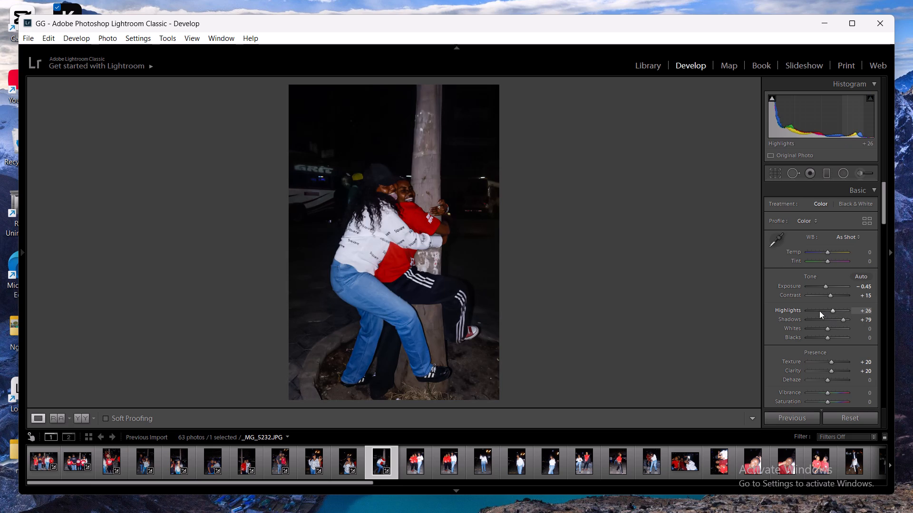
click(824, 310)
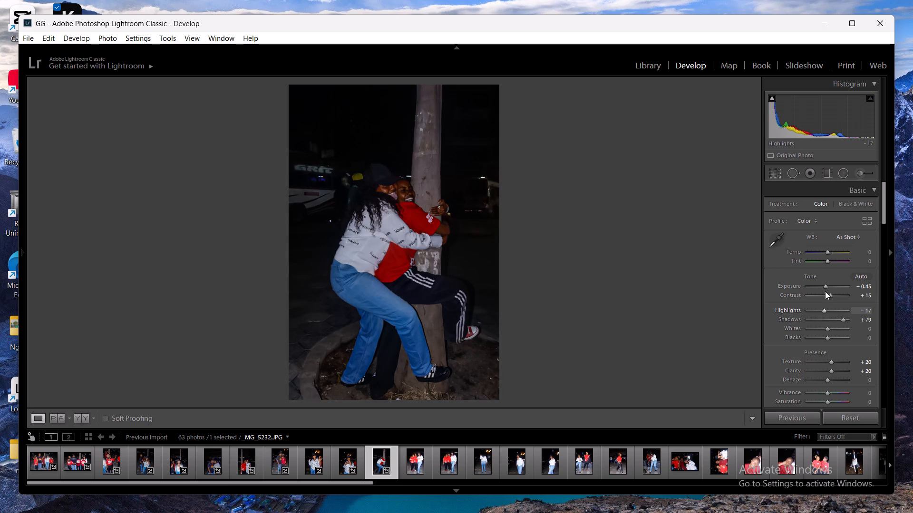
Raise the Exposure of _MG_5232.JPG to +0.35.
click(827, 287)
key(Right)
key(Right)
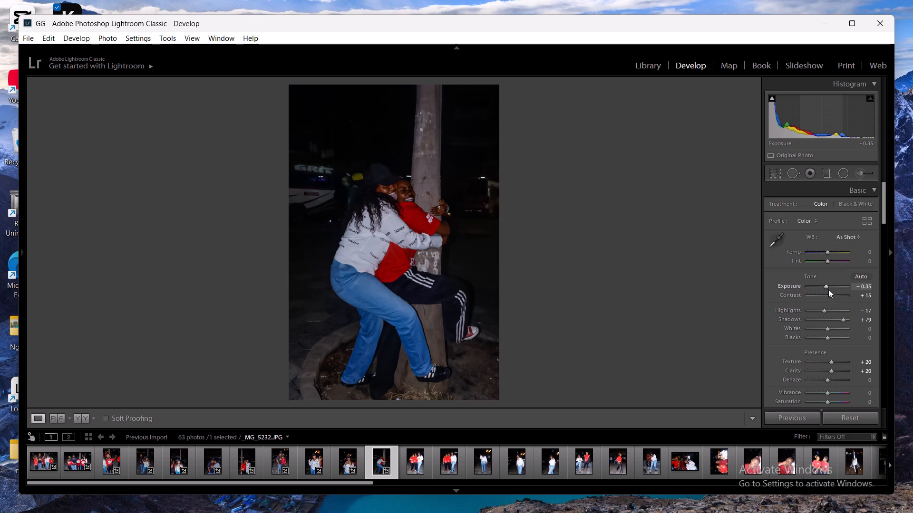
key(Right)
key(Right)
key(Right)
key(Right)
key(Right)
key(Right)
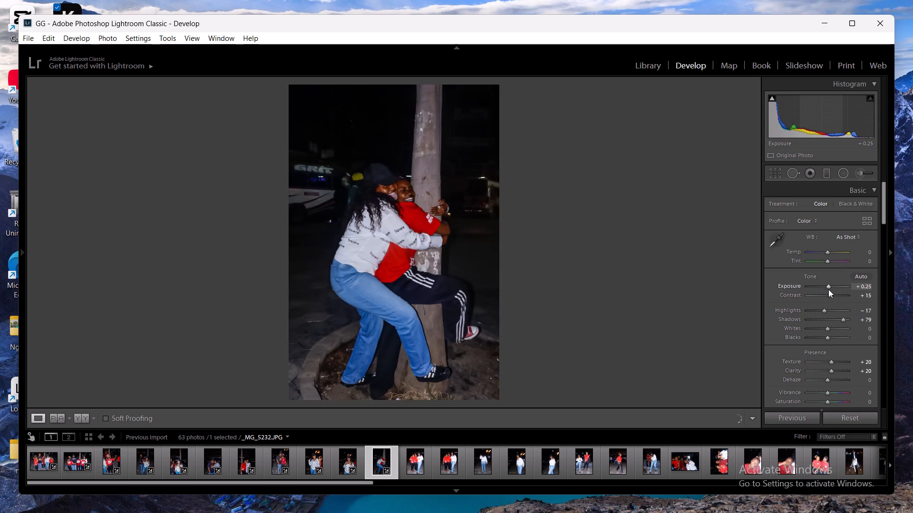
key(Right)
key(Right)
key(Right)
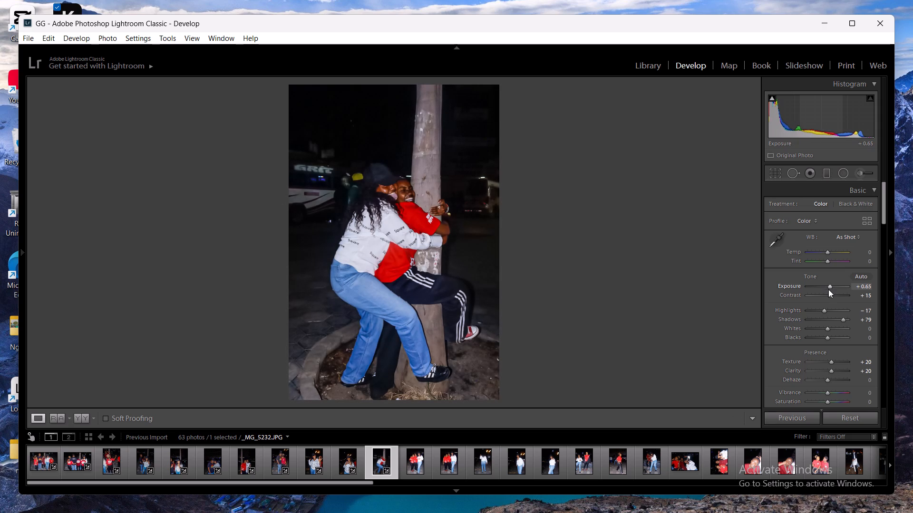
key(Left)
key(Left)
key(Left)
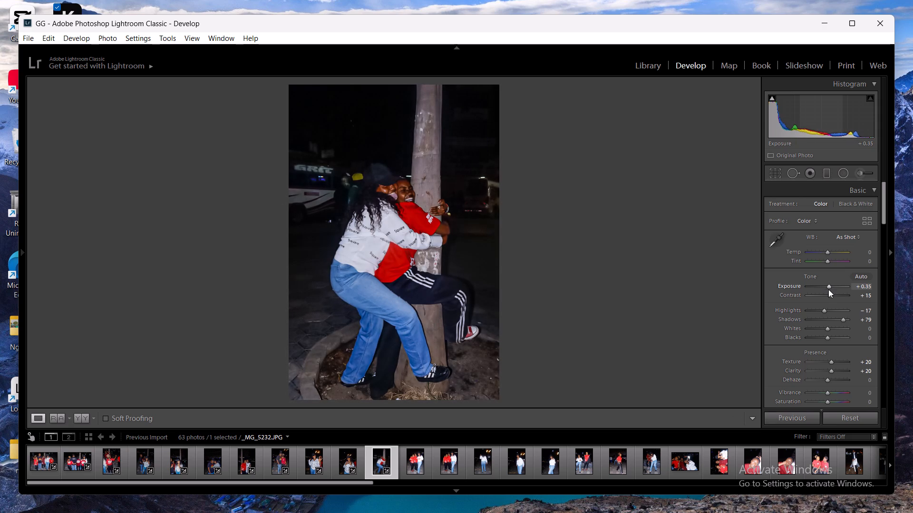
Set the Blacks of _MG_5232.JPG to +48 and its Contrast to +11.
click(833, 337)
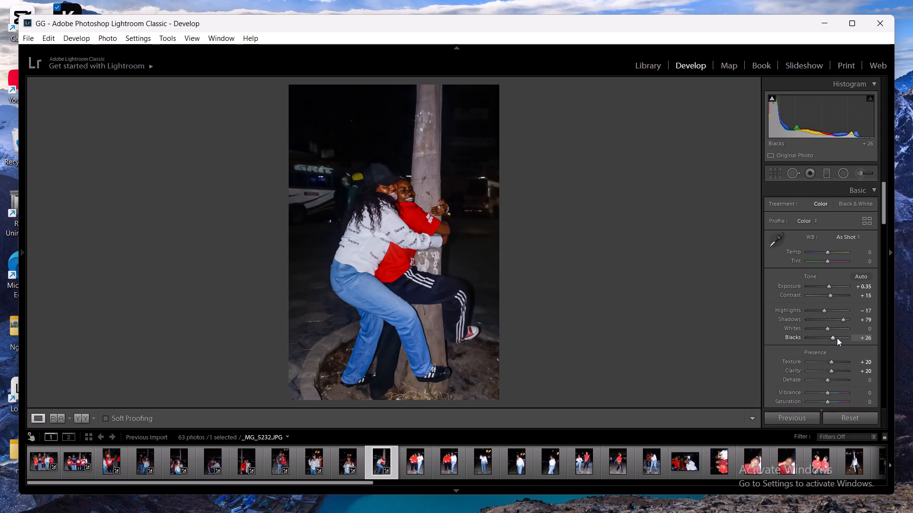
click(837, 338)
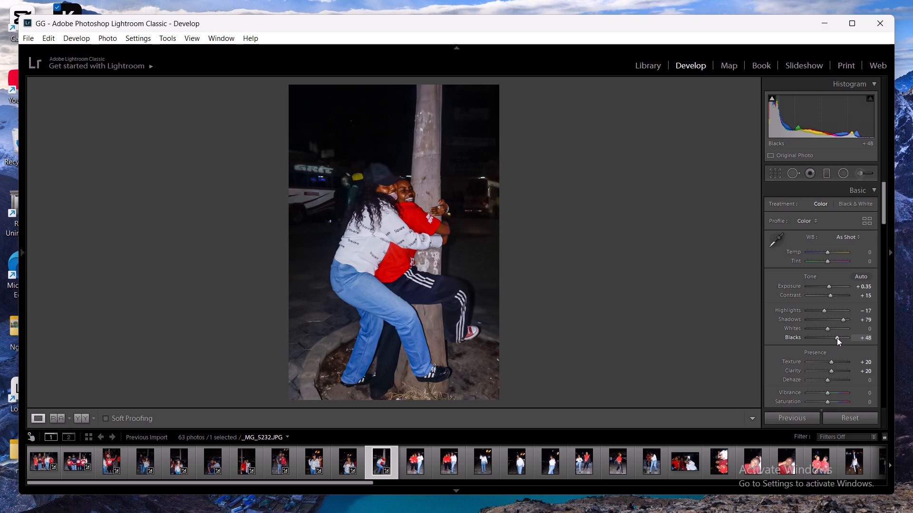
click(835, 294)
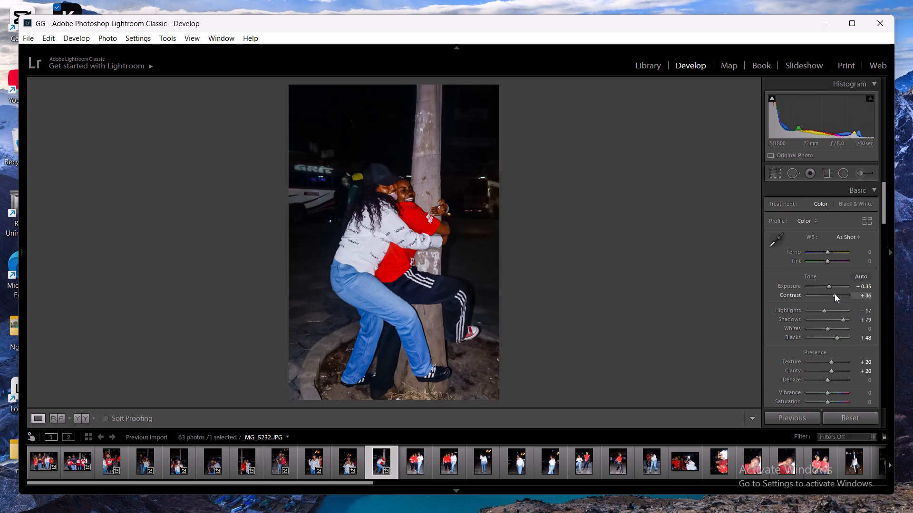
key(Left)
key(Left)
key(Left)
key(Left)
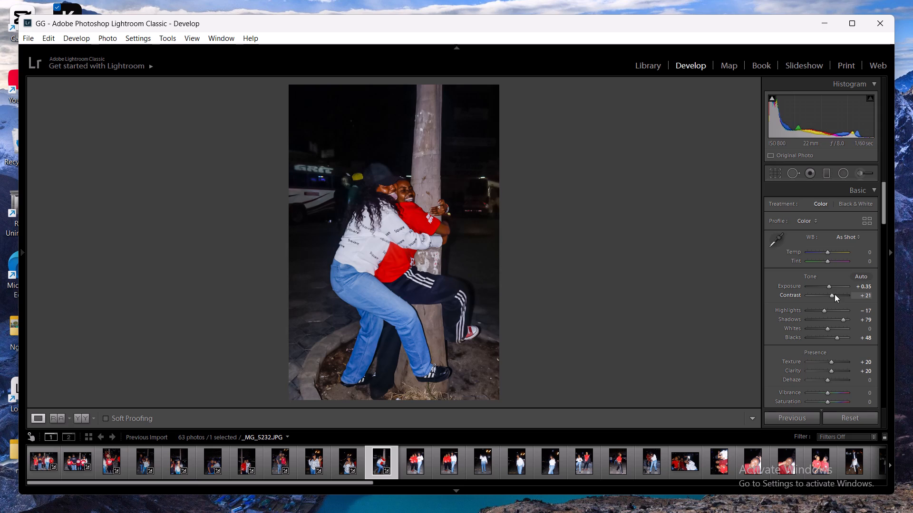
key(Left)
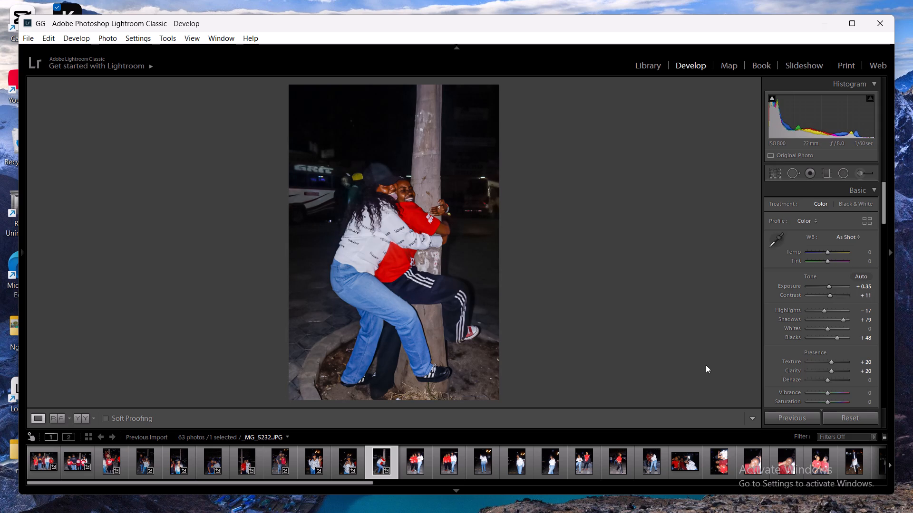
Paste the copied develop settings onto _MG_5233.JPG.
click(413, 469)
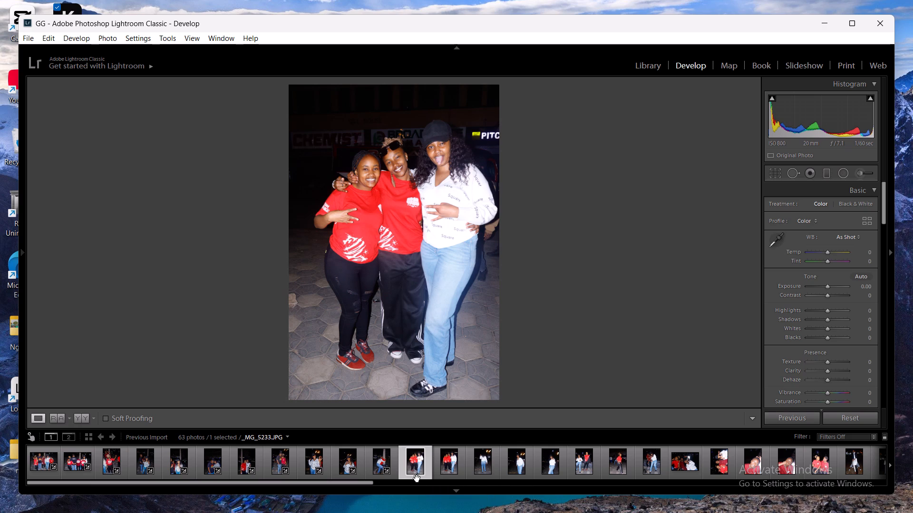
right_click(417, 471)
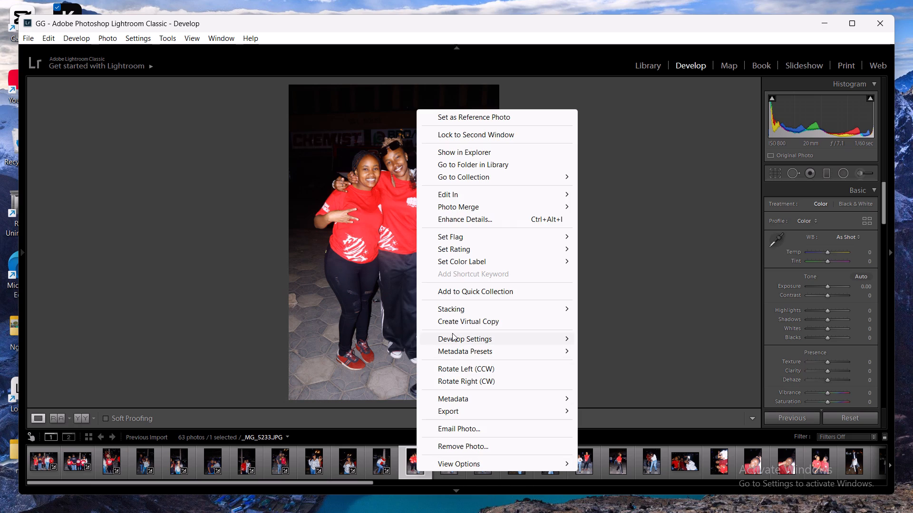
click(619, 398)
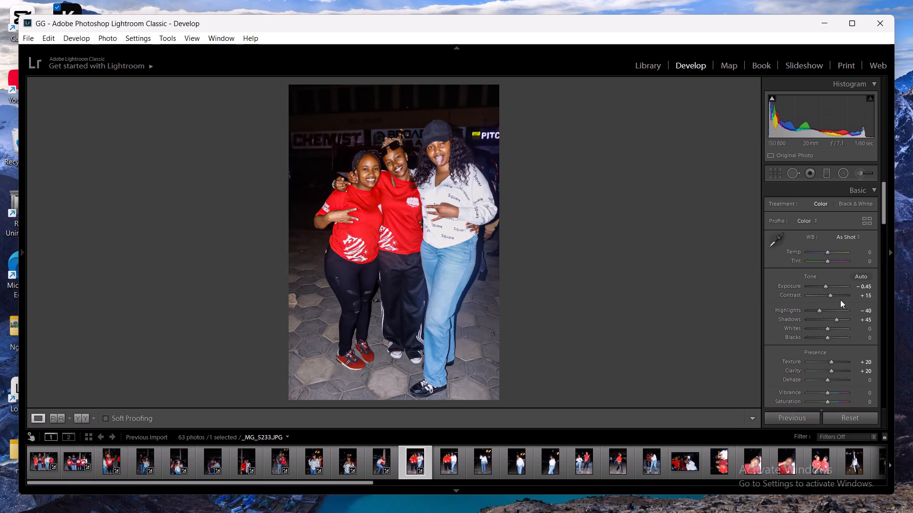
Lower the Exposure of _MG_5233.JPG to -0.94.
click(826, 286)
key(Left)
key(Left)
key(Left)
key(Left)
key(Left)
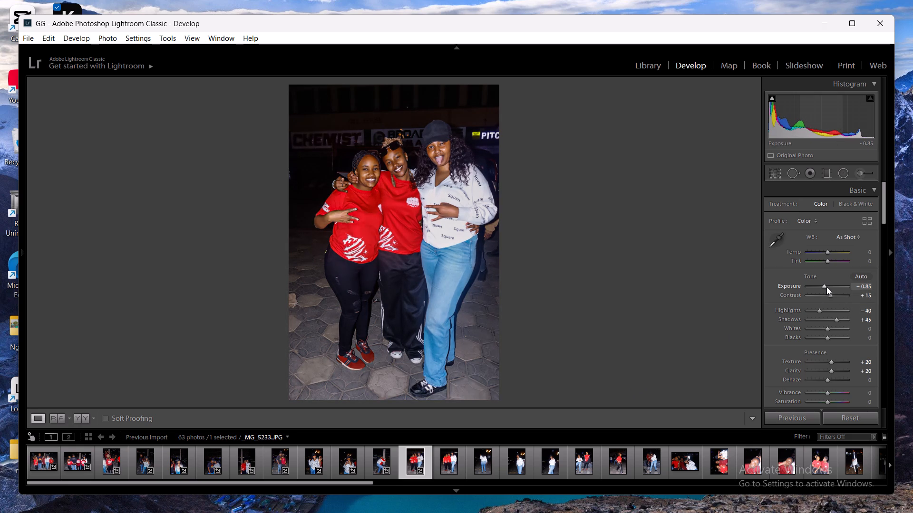
key(Left)
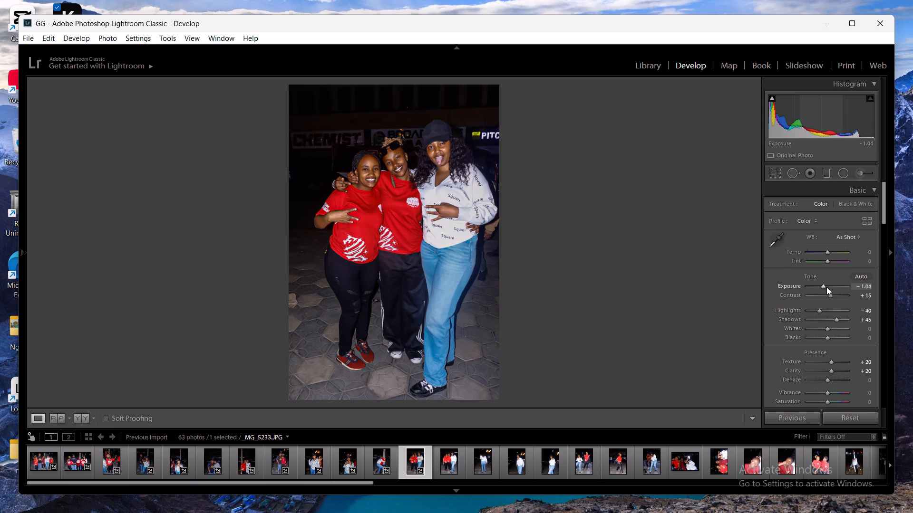
key(Right)
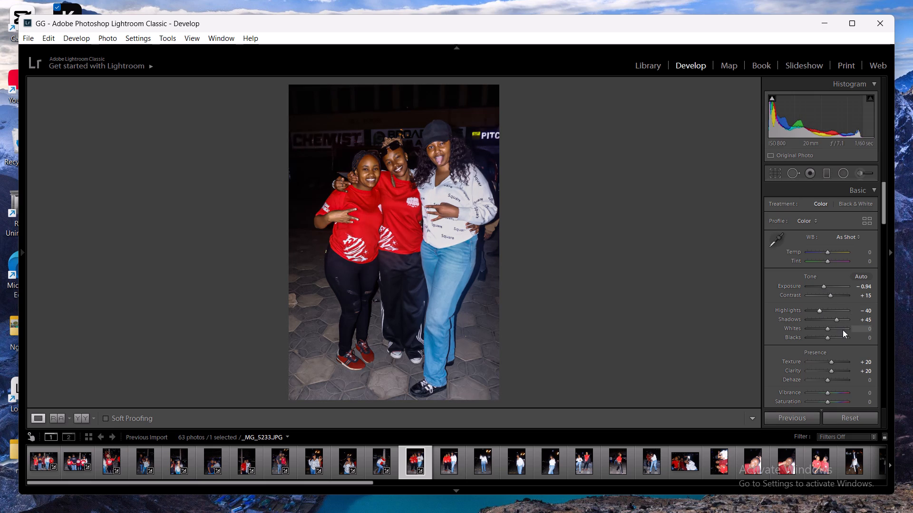
Lower the Basic Highlights of _MG_5233.JPG to -50.
click(820, 311)
key(Left)
key(Left)
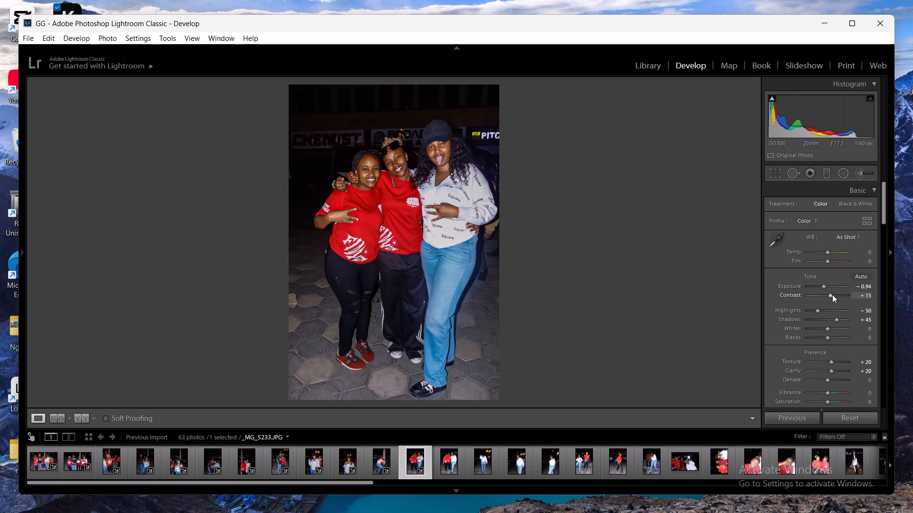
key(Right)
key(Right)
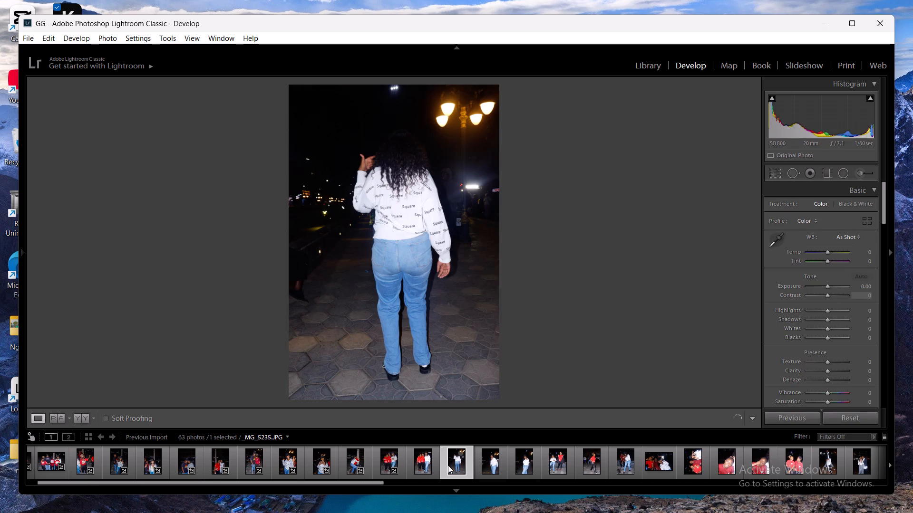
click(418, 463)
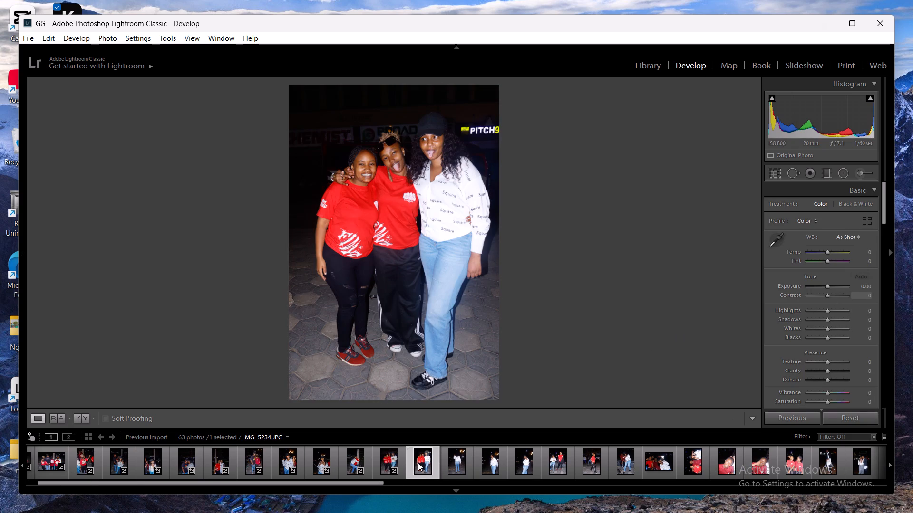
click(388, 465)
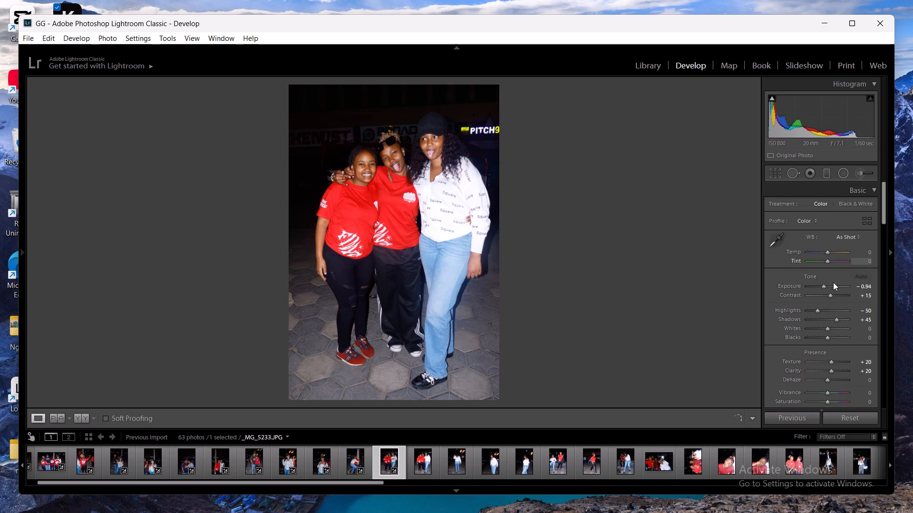
Raise the Contrast of _MG_5233.JPG to +24.
click(831, 296)
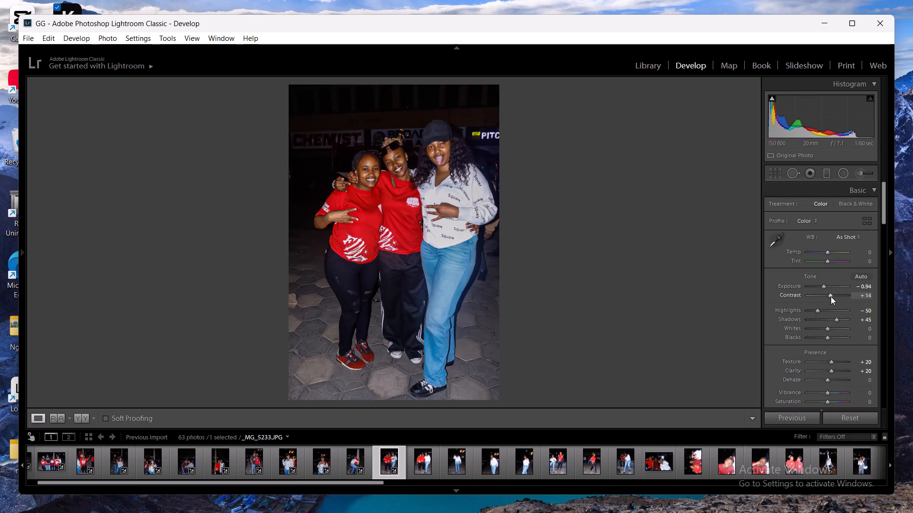
click(831, 296)
key(Right)
key(Right)
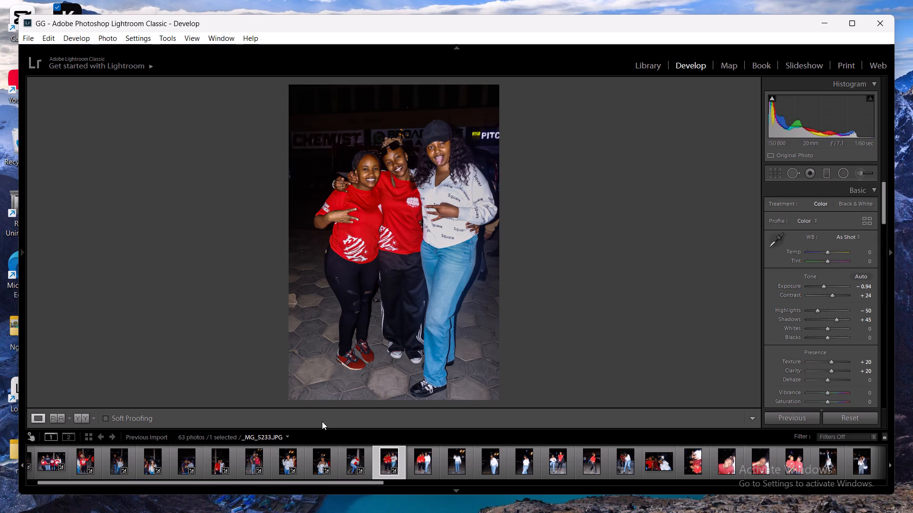
Paste the copied develop settings onto _MG_5234.JPG.
click(415, 469)
right_click(416, 469)
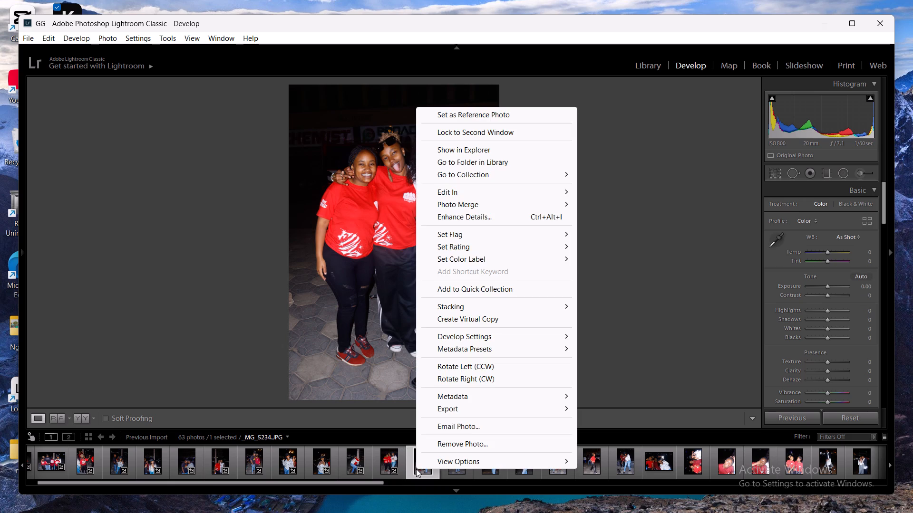
click(471, 340)
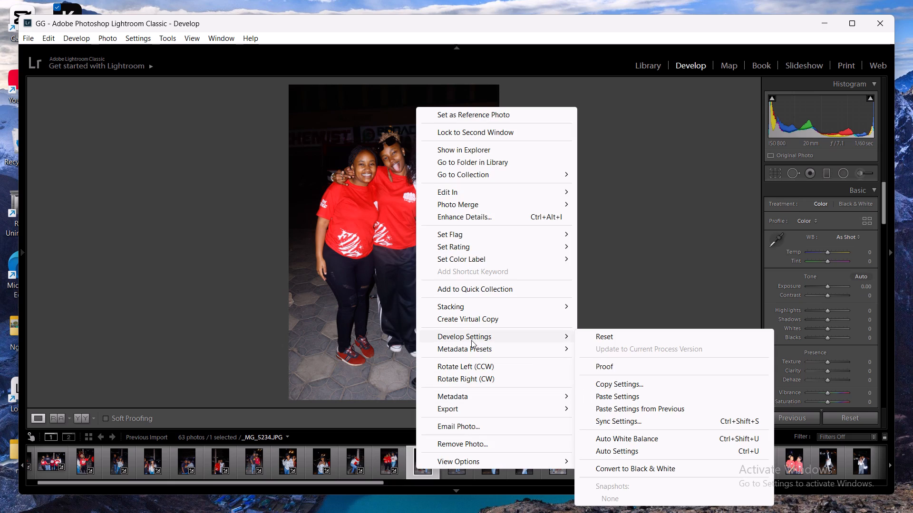
click(611, 398)
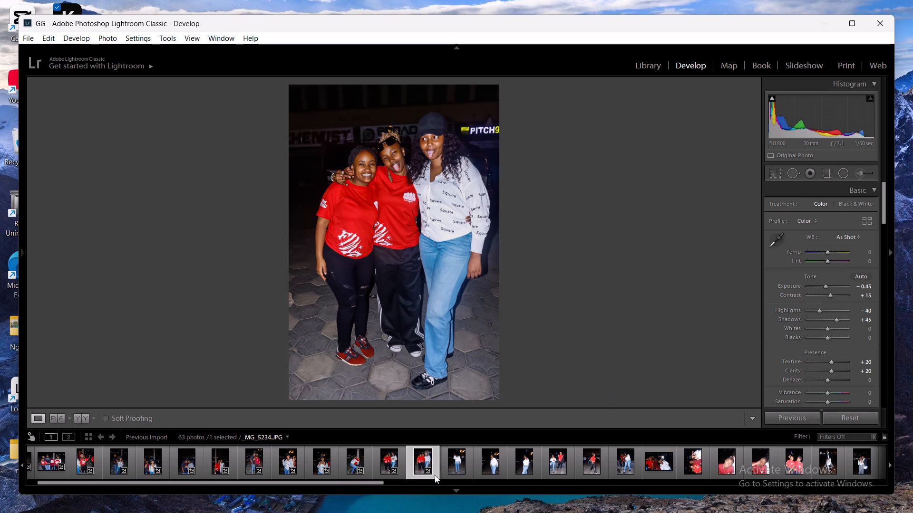
Paste the copied develop settings onto _MG_5235.JPG.
click(453, 468)
right_click(450, 479)
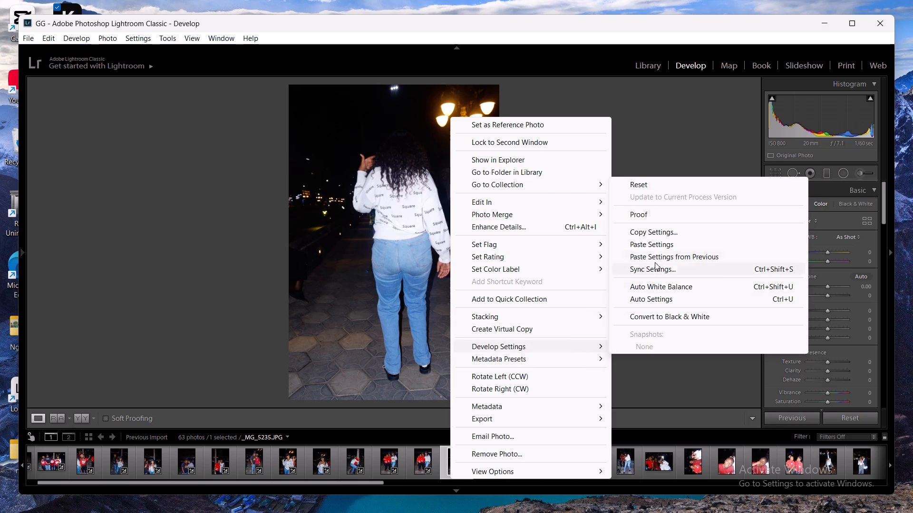
click(660, 248)
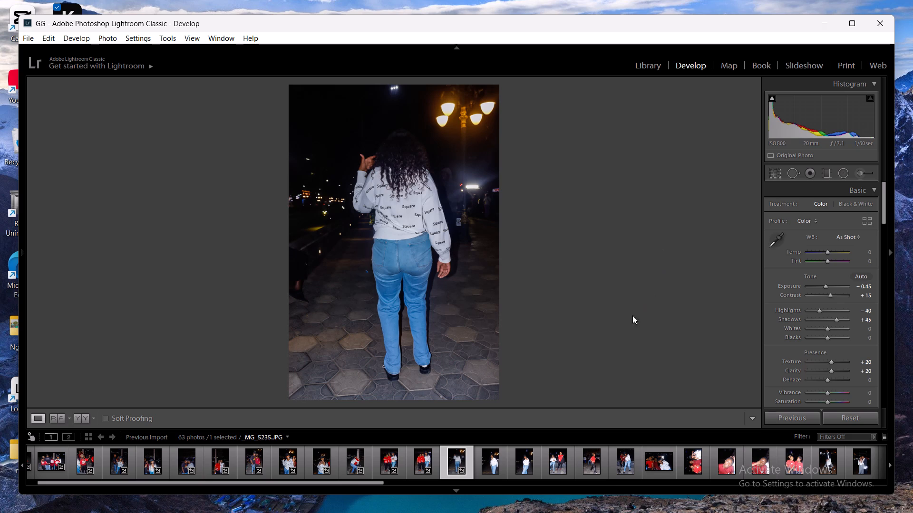
Paste the copied develop settings onto _MG_5236.JPG.
click(489, 467)
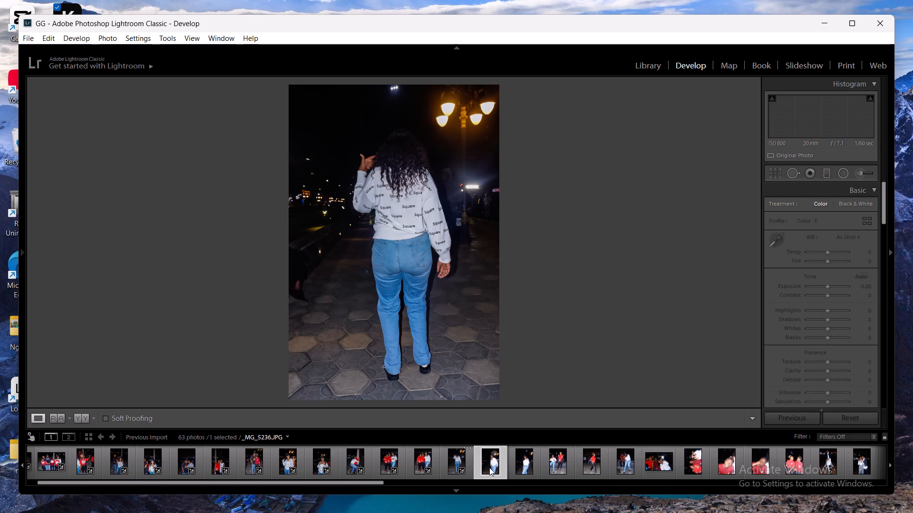
right_click(489, 467)
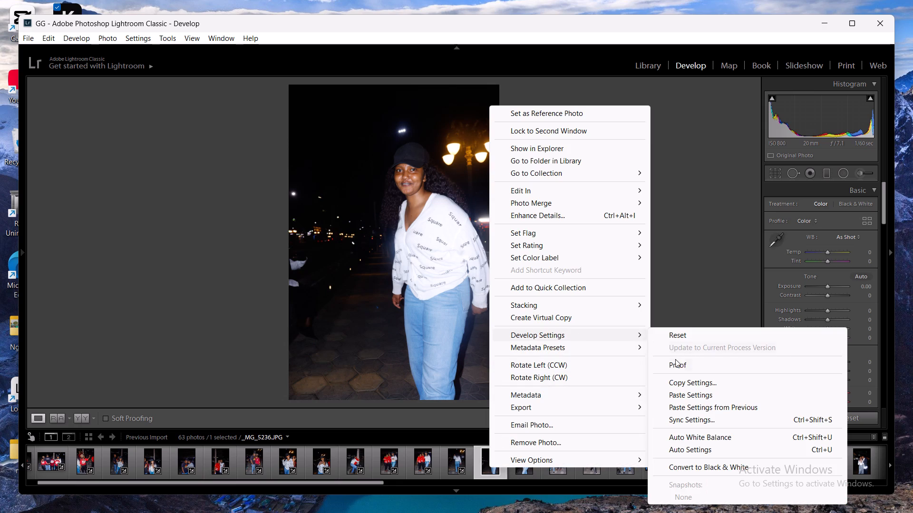
click(692, 390)
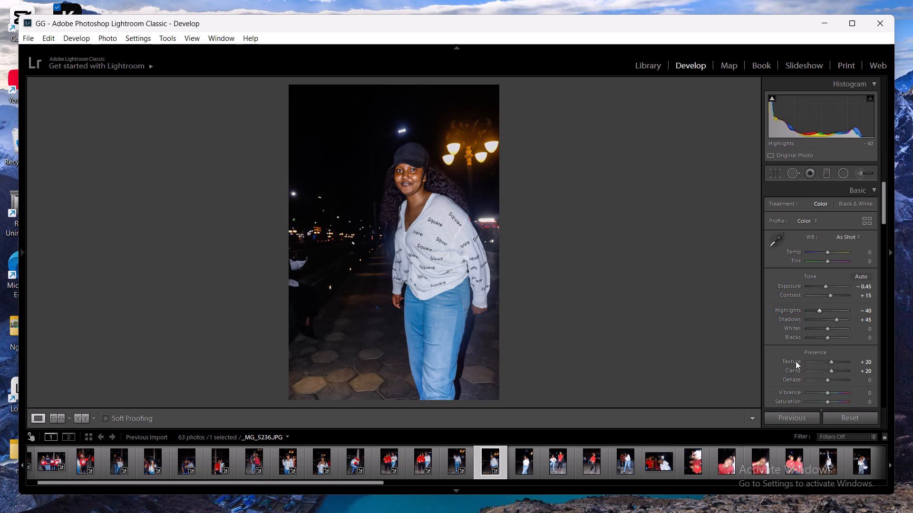
Look through the thumbnails of the remaining imported photos that follow _MG_5236.JPG.
scroll(710, 472, down, 9)
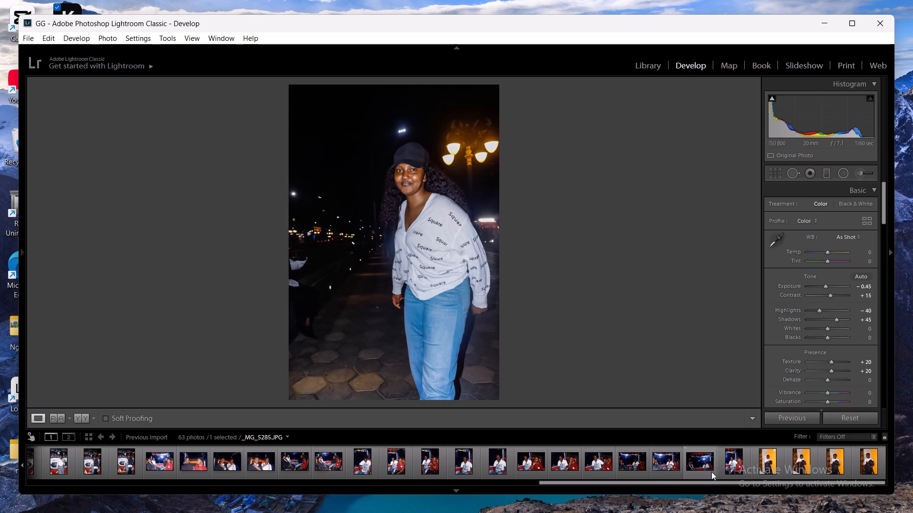
scroll(712, 472, down, 12)
scroll(712, 472, up, 3)
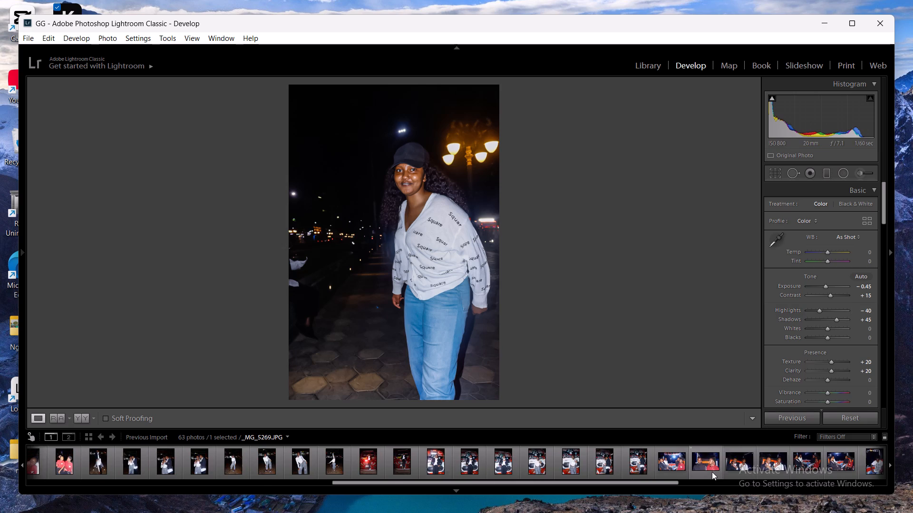
scroll(712, 472, up, 17)
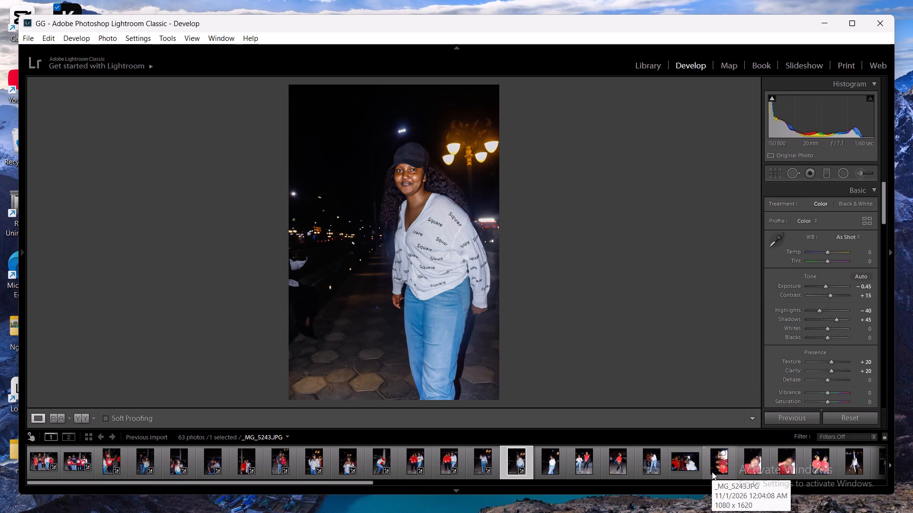
scroll(712, 472, up, 5)
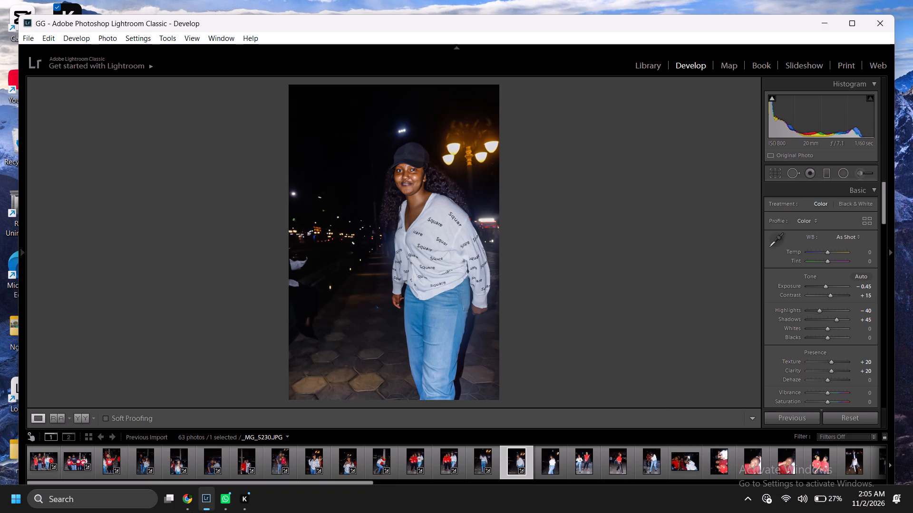
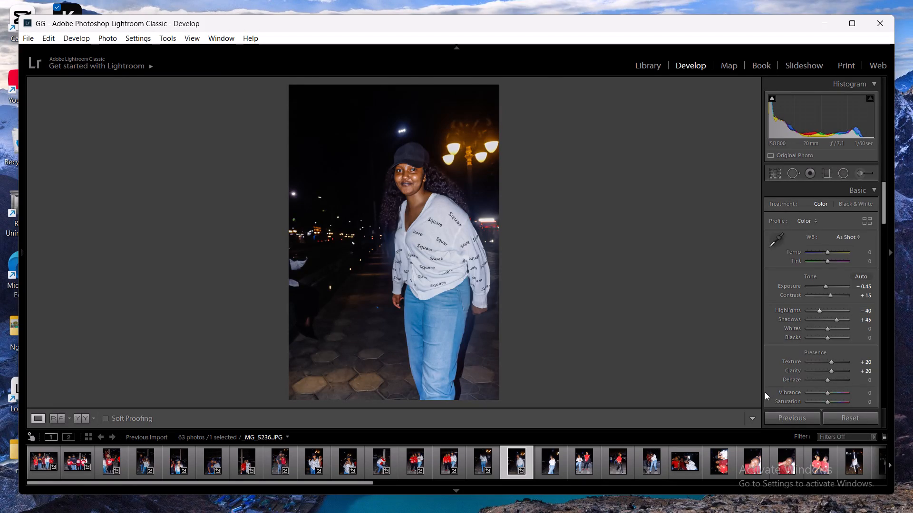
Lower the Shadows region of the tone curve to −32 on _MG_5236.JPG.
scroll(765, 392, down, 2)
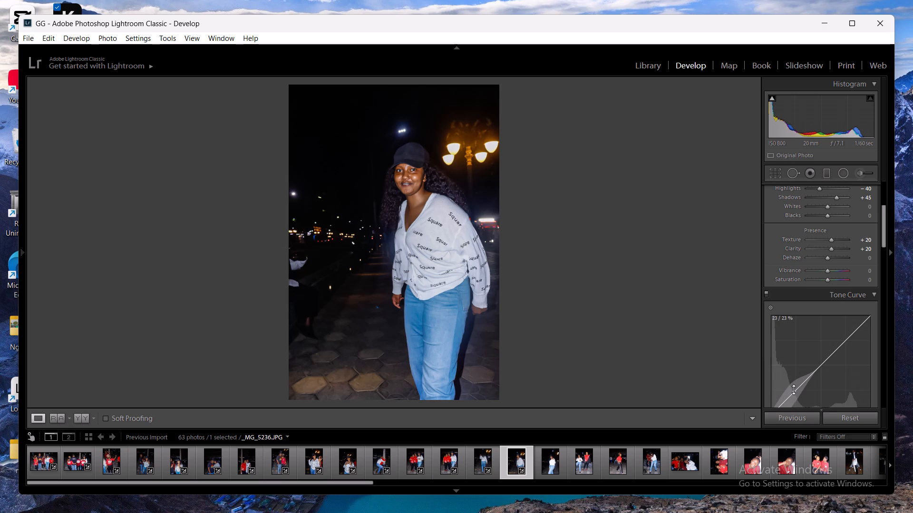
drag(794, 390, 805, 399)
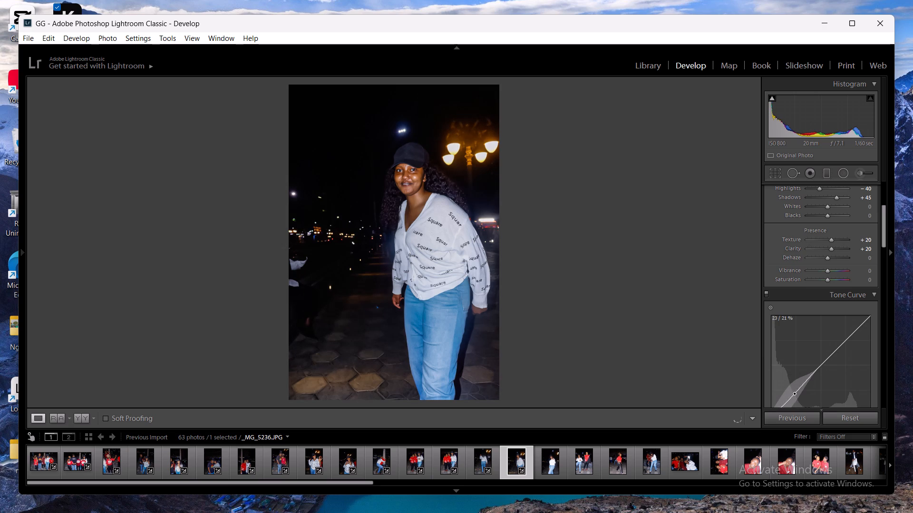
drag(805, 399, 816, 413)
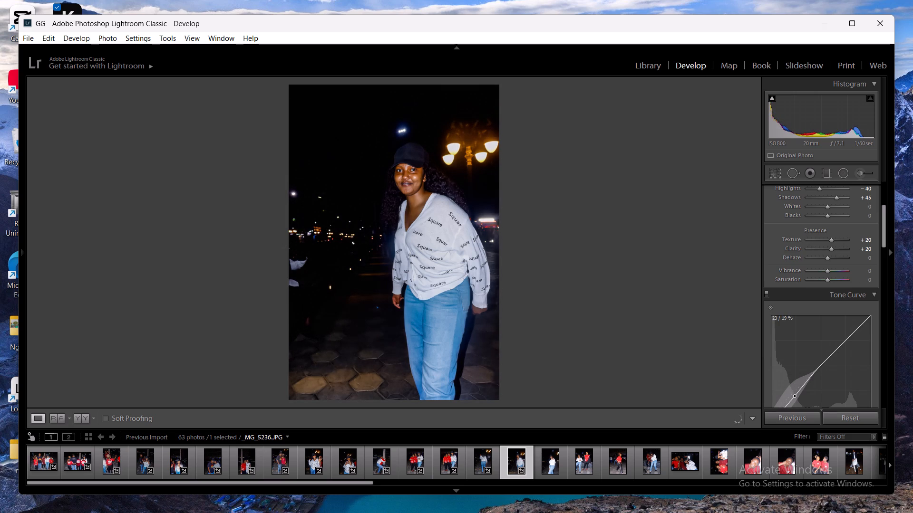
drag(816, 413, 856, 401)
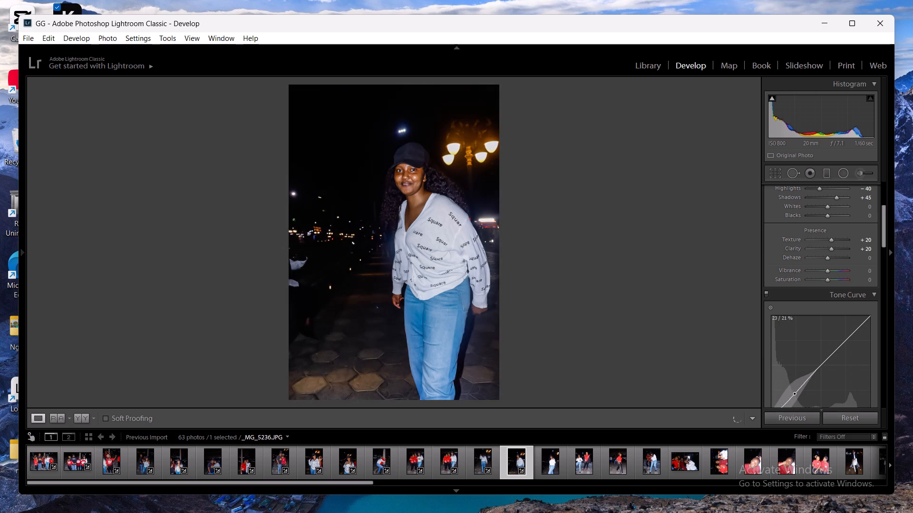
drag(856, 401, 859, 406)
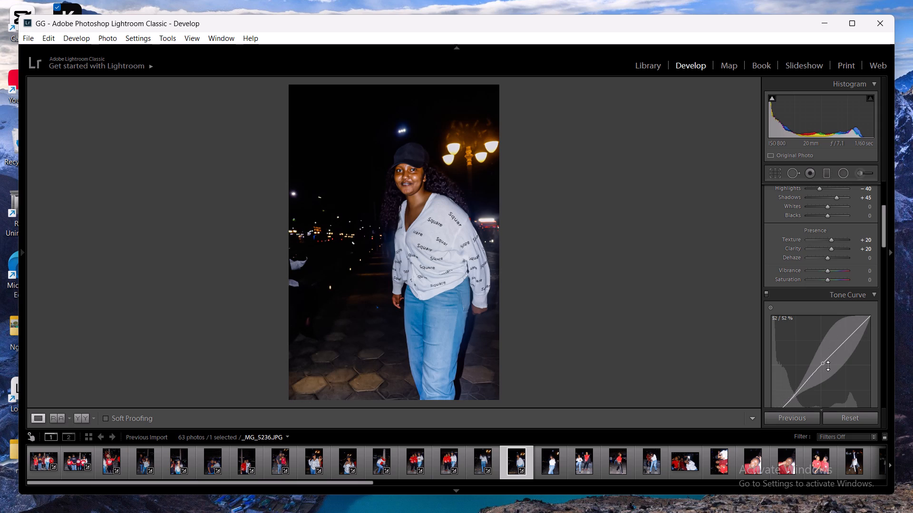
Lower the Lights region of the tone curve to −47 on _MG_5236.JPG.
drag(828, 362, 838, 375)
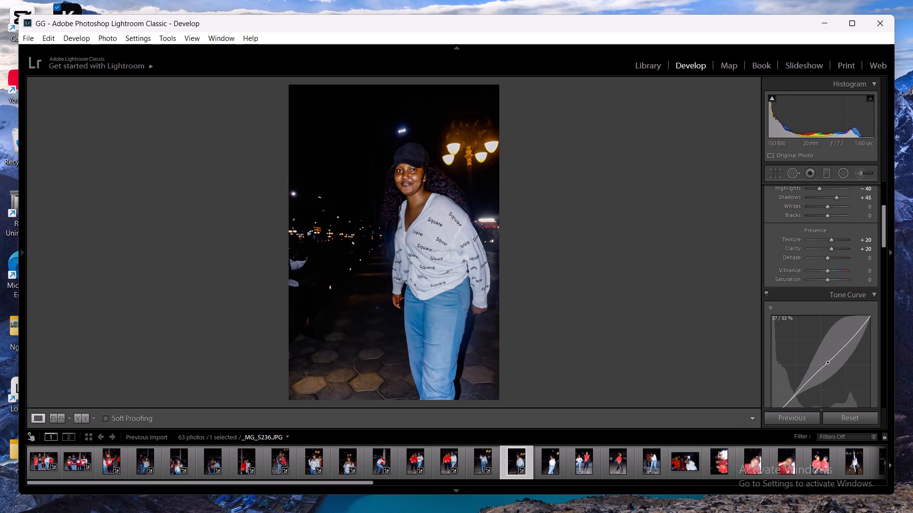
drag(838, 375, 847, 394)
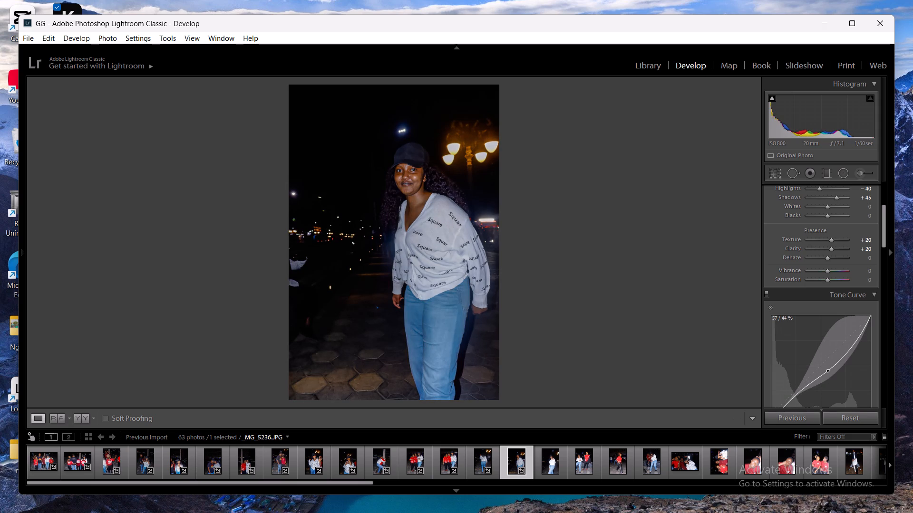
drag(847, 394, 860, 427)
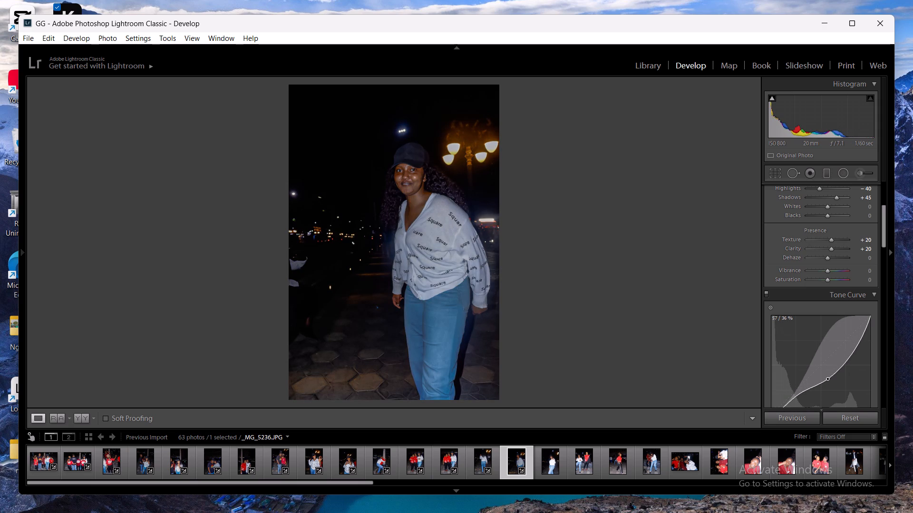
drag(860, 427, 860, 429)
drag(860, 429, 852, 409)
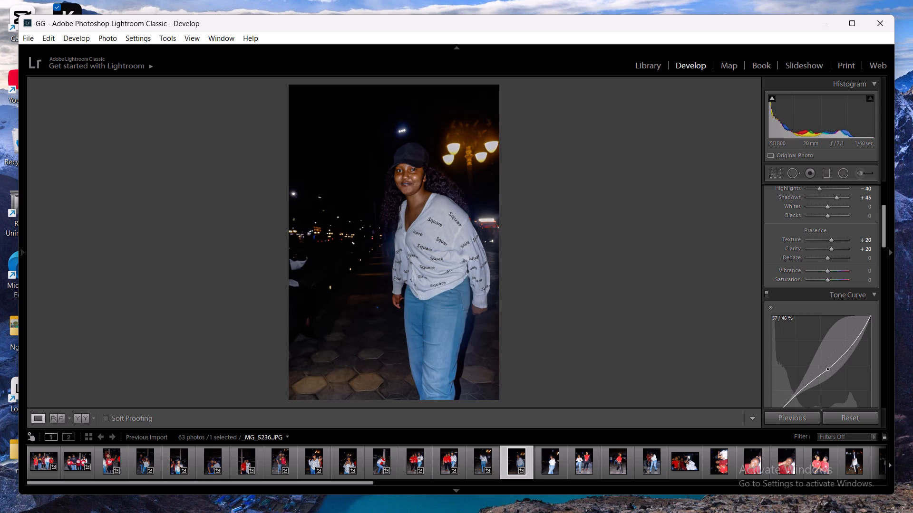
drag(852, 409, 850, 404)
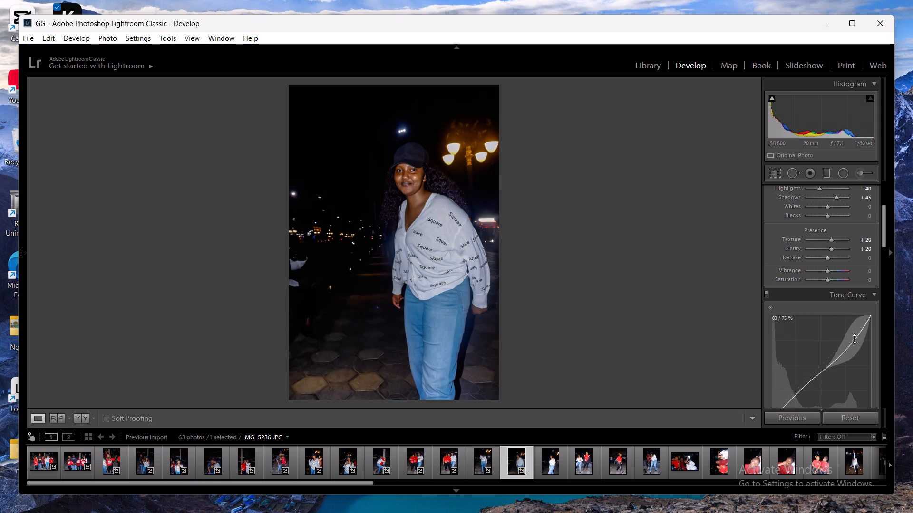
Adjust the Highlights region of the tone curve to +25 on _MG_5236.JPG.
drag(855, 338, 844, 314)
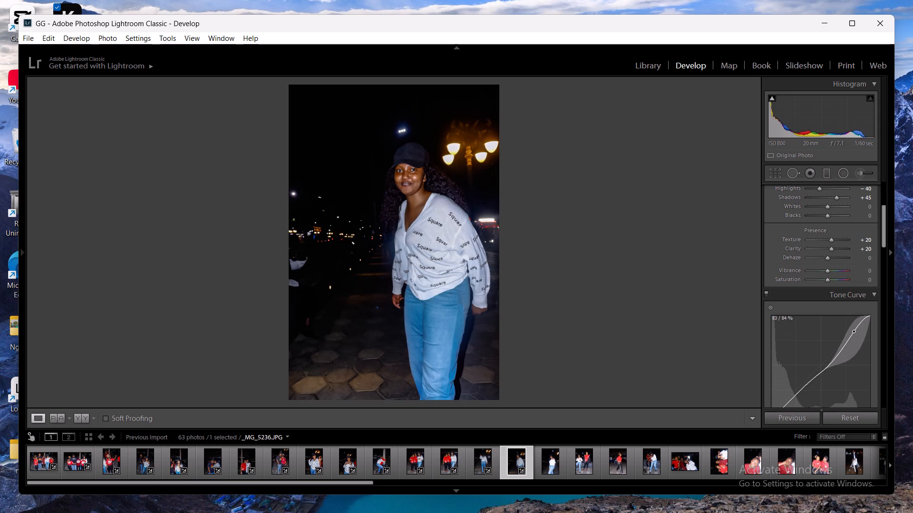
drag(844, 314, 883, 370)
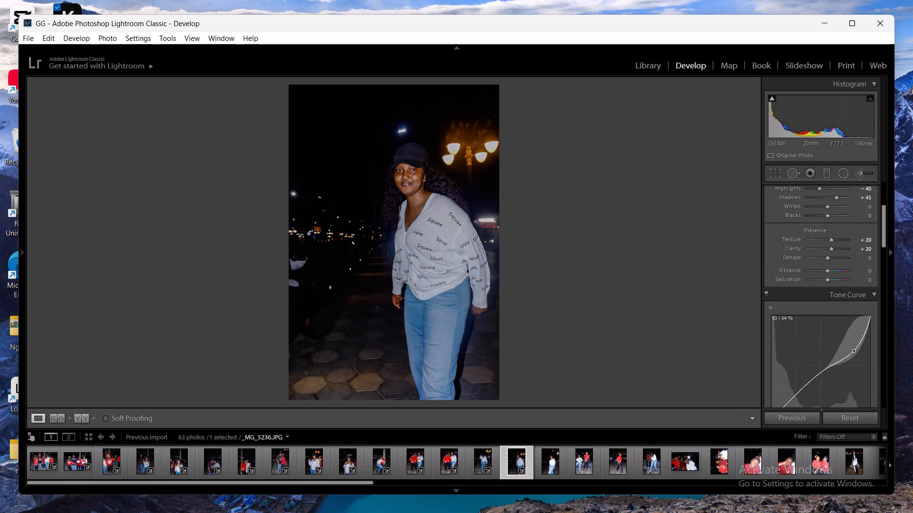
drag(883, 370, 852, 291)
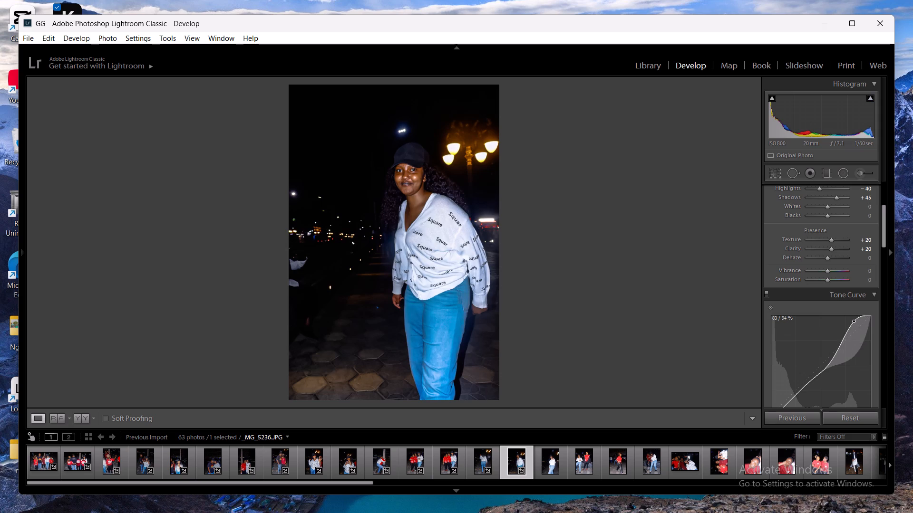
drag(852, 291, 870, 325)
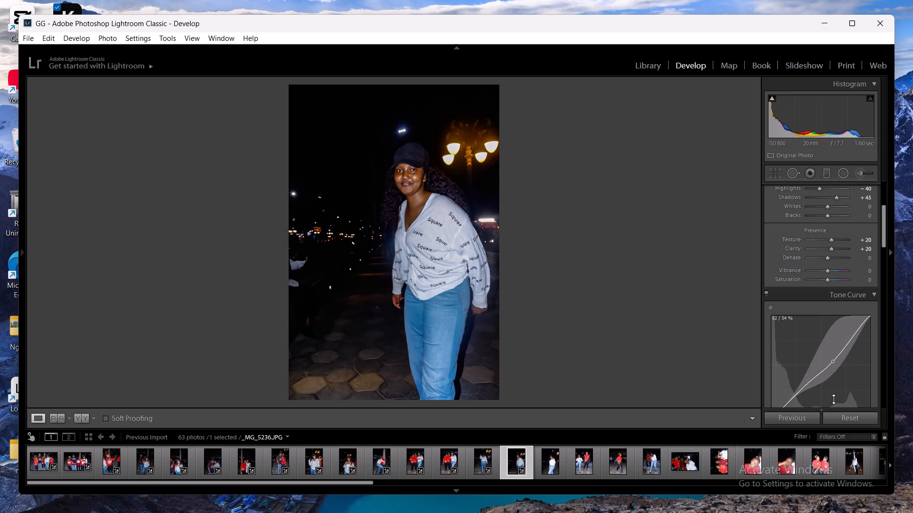
Set the tone curve's Highlights to −67 and Lights to −43 on _MG_5236.JPG.
scroll(834, 399, down, 4)
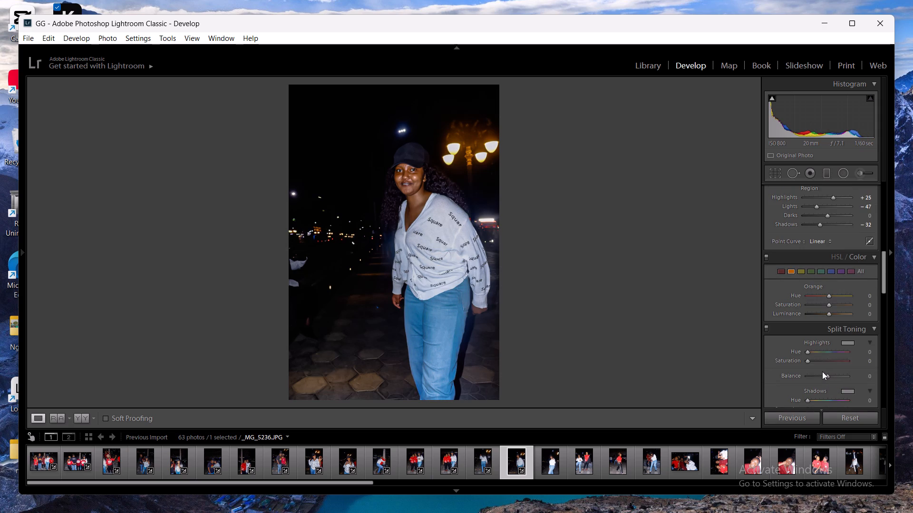
scroll(822, 371, up, 1)
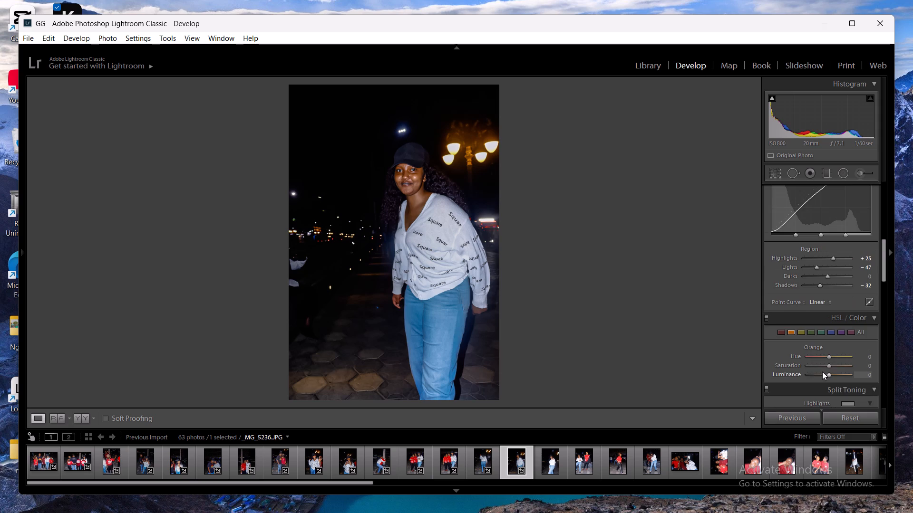
click(812, 258)
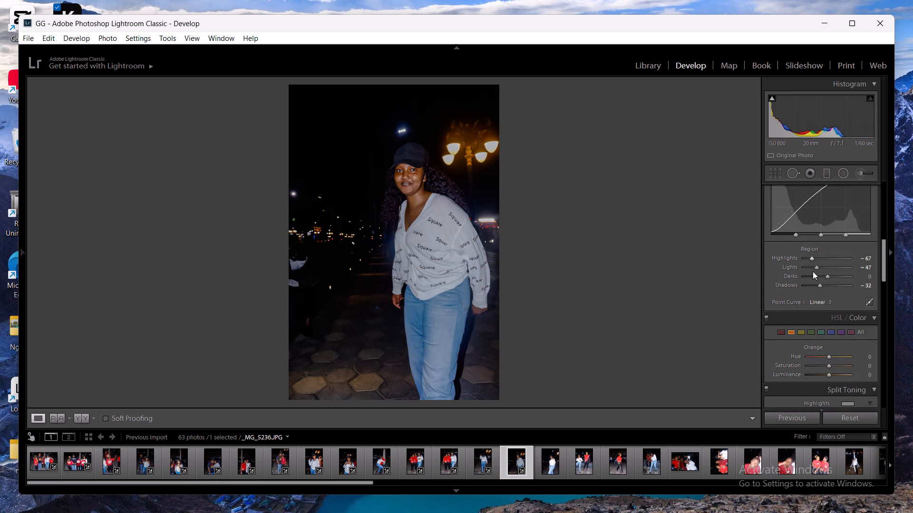
click(810, 267)
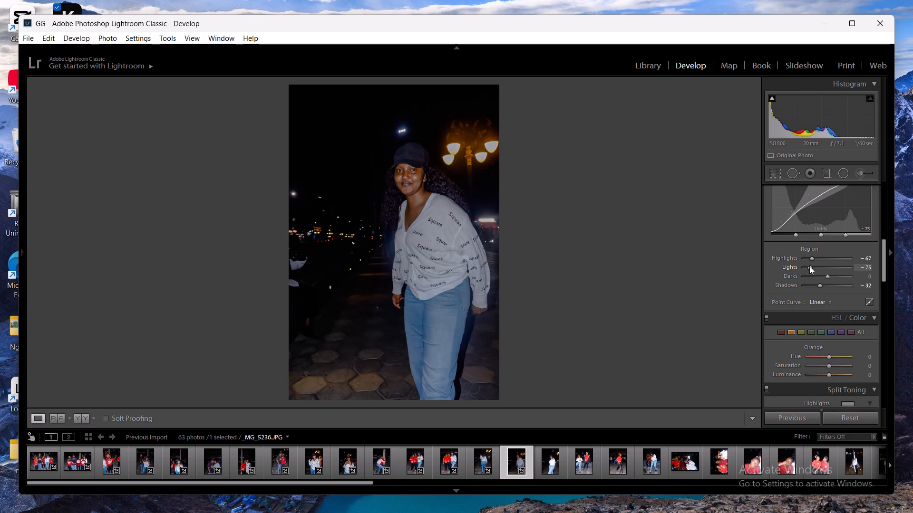
click(823, 268)
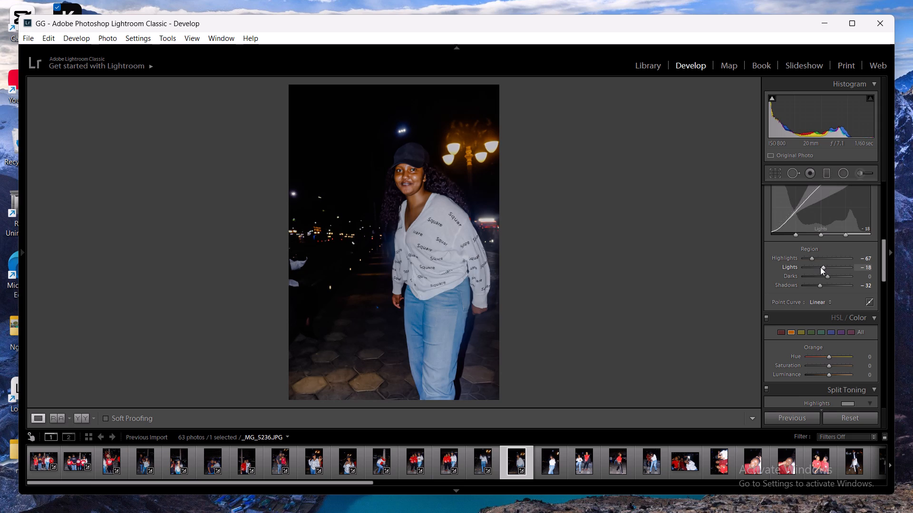
click(820, 267)
key(Left)
key(Left)
key(Left)
key(Left)
key(Left)
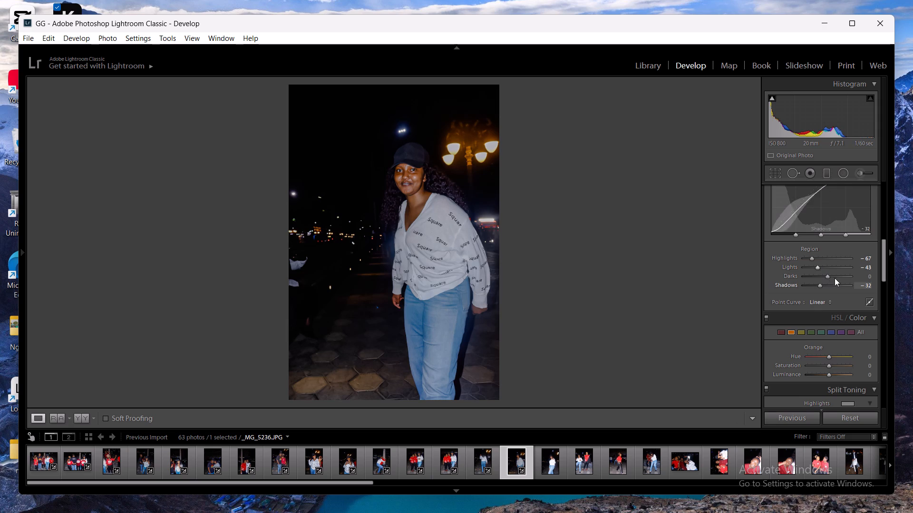
Set the tone curve's Darks to −11 and Shadows to −20 on _MG_5236.JPG.
click(833, 276)
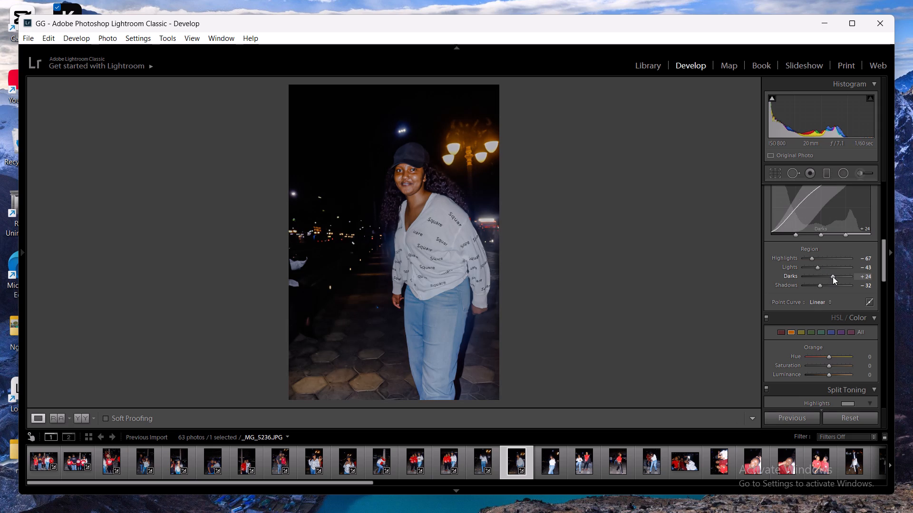
click(825, 276)
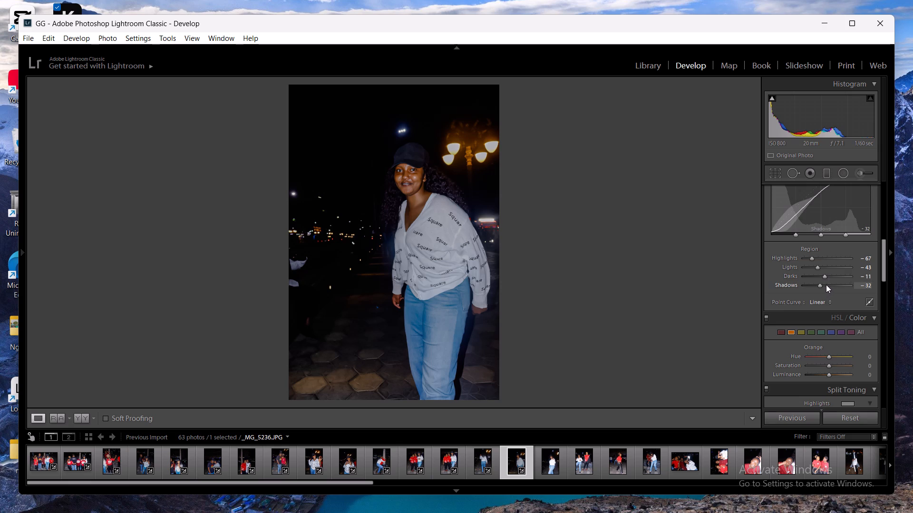
click(826, 285)
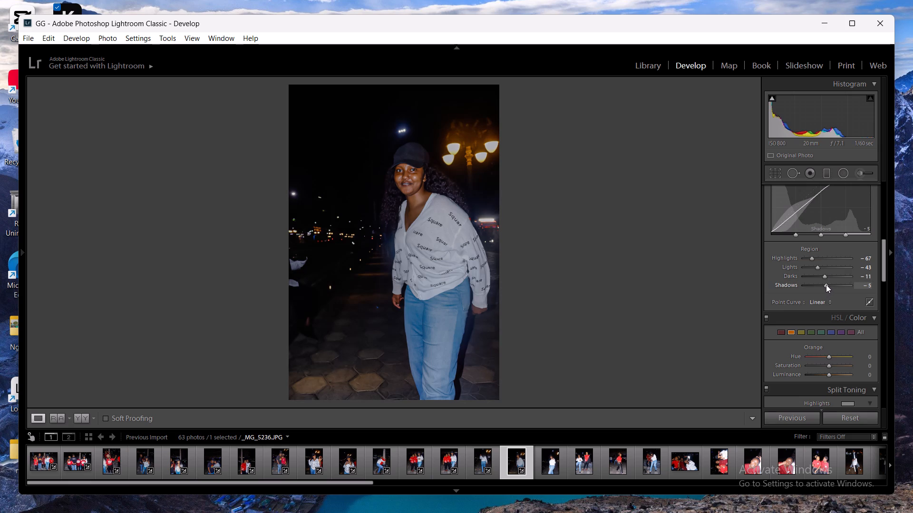
key(Left)
key(Left)
key(Left)
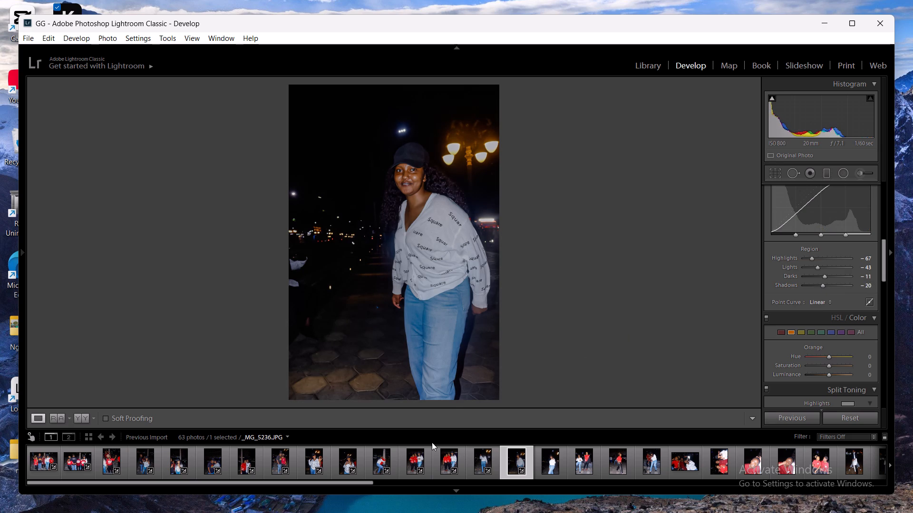
Paste the copied develop settings onto _MG_5237.JPG.
click(554, 465)
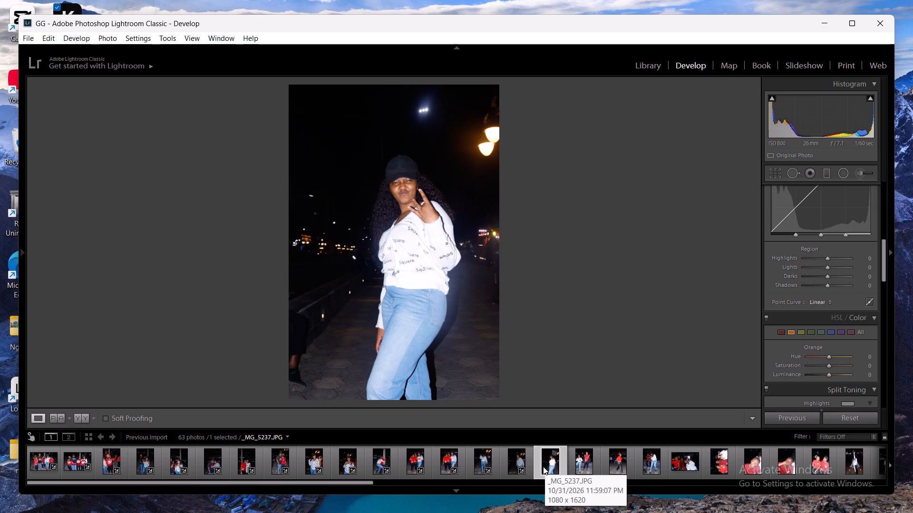
right_click(543, 466)
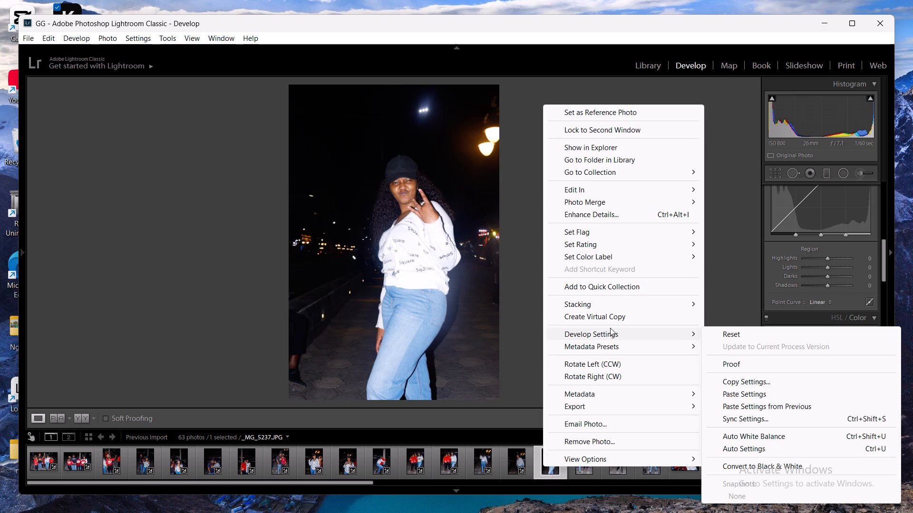
click(753, 397)
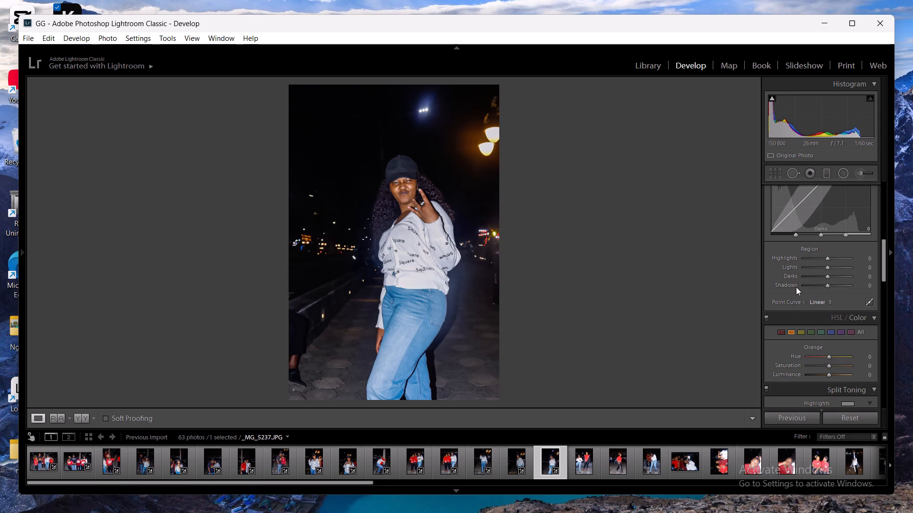
Lower the Shadows region of the tone curve to −64 on _MG_5237.JPG.
scroll(796, 287, up, 1)
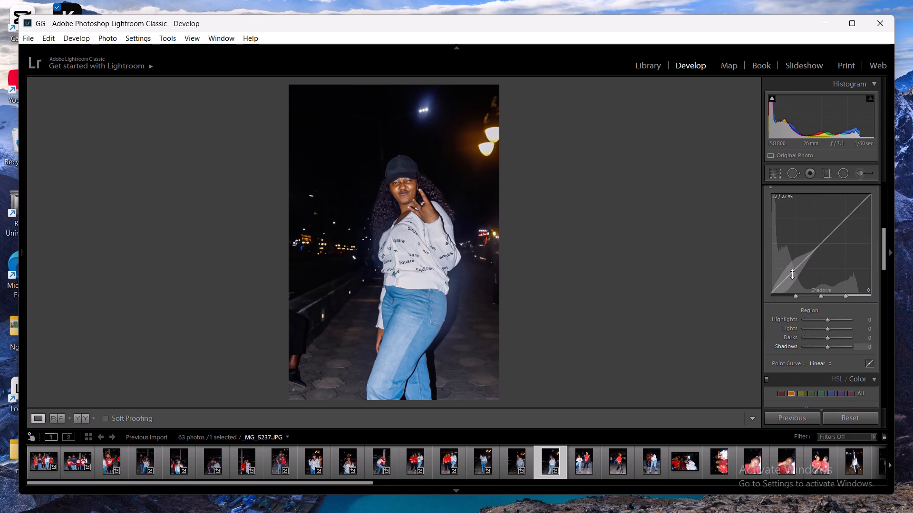
drag(792, 274, 809, 304)
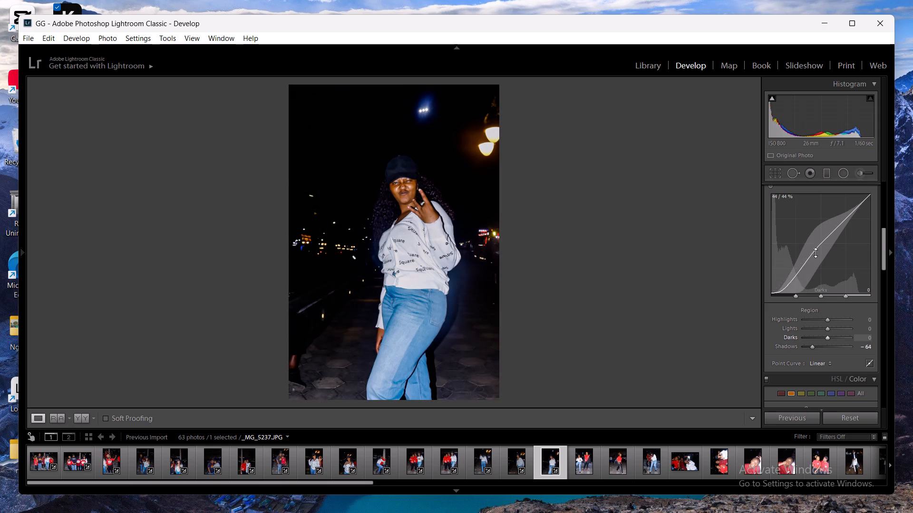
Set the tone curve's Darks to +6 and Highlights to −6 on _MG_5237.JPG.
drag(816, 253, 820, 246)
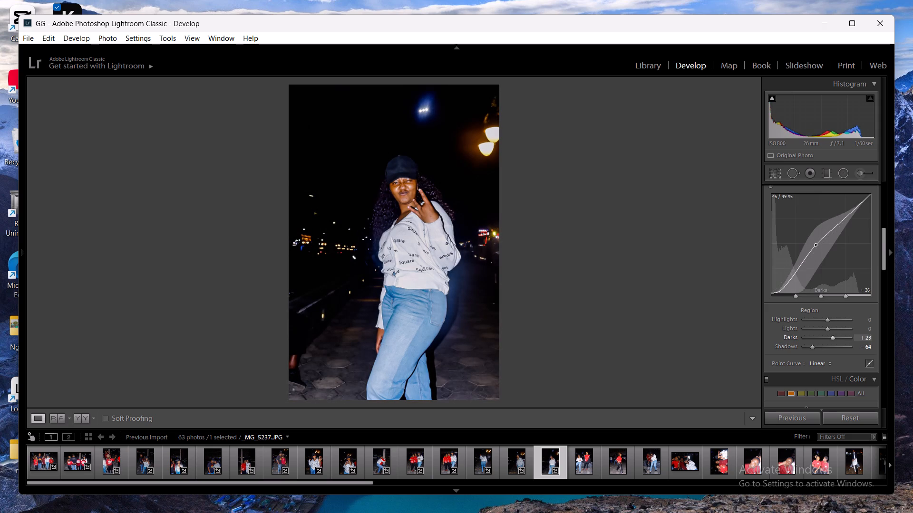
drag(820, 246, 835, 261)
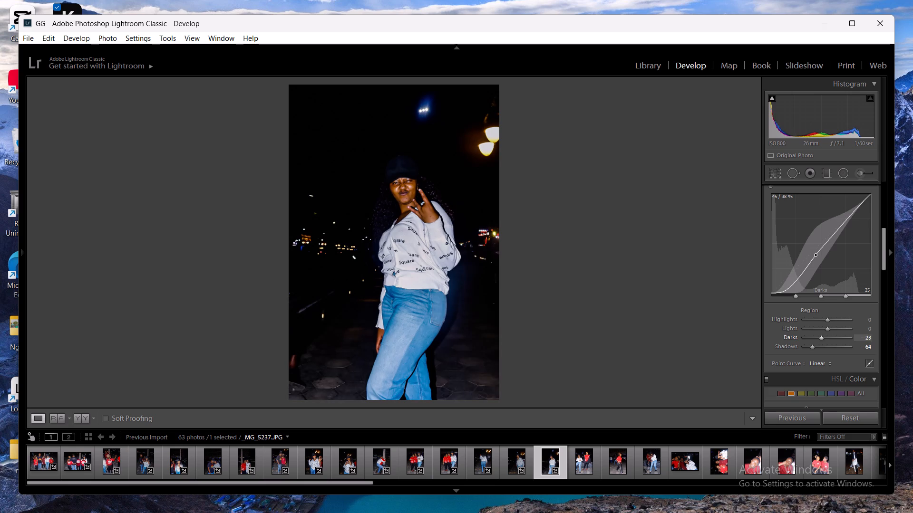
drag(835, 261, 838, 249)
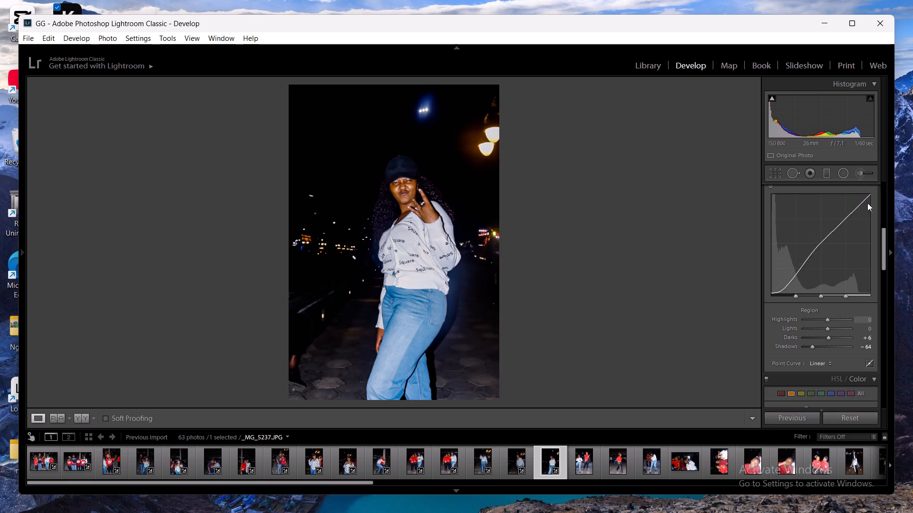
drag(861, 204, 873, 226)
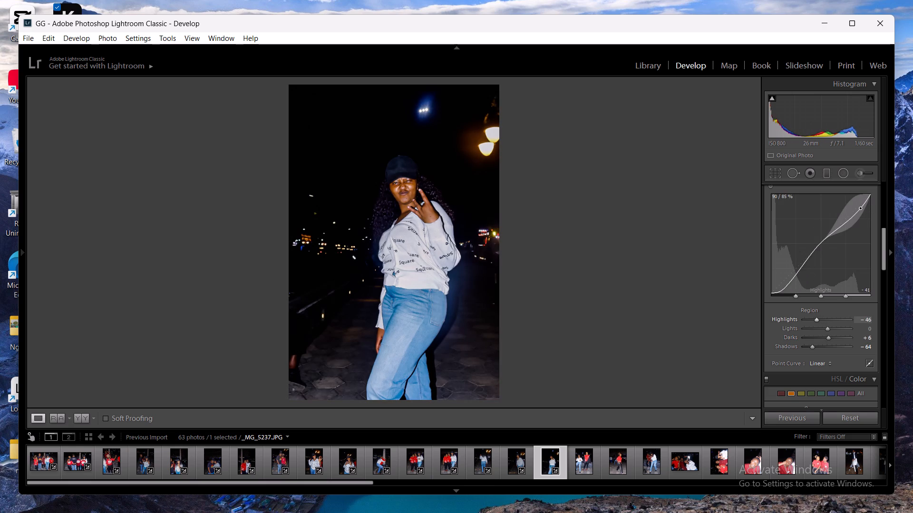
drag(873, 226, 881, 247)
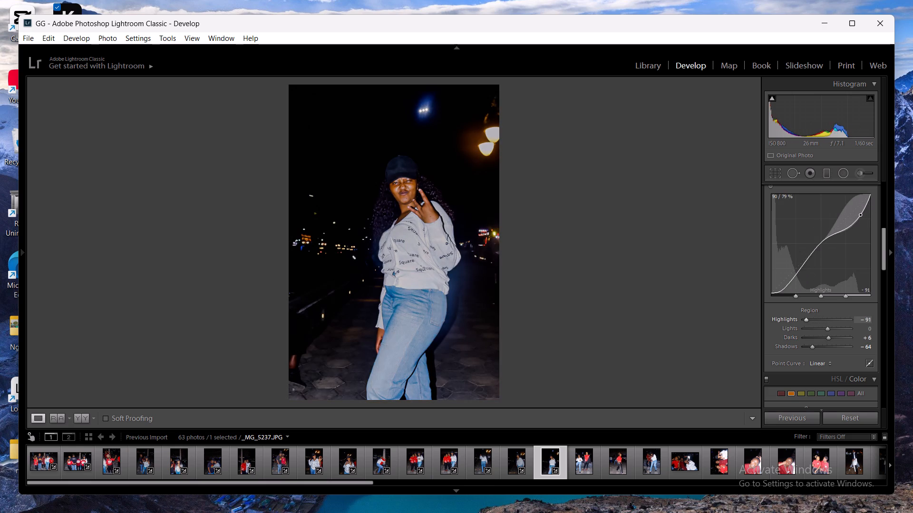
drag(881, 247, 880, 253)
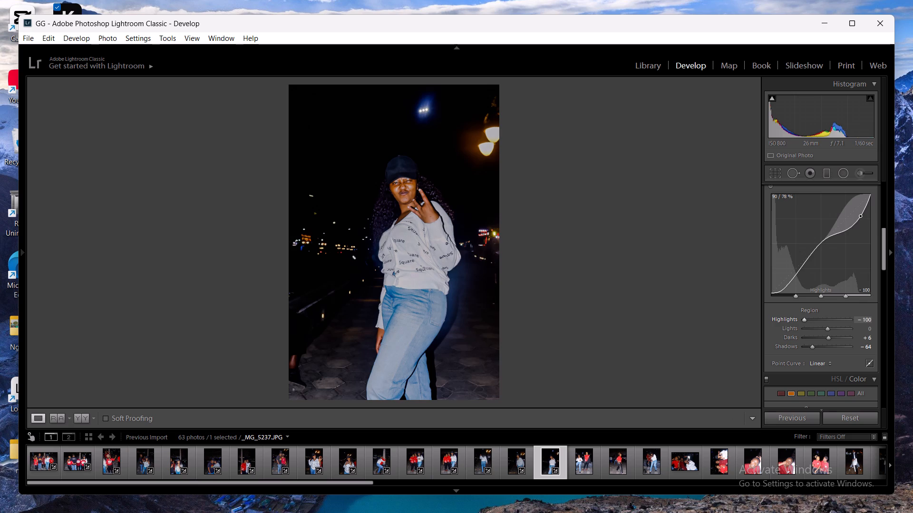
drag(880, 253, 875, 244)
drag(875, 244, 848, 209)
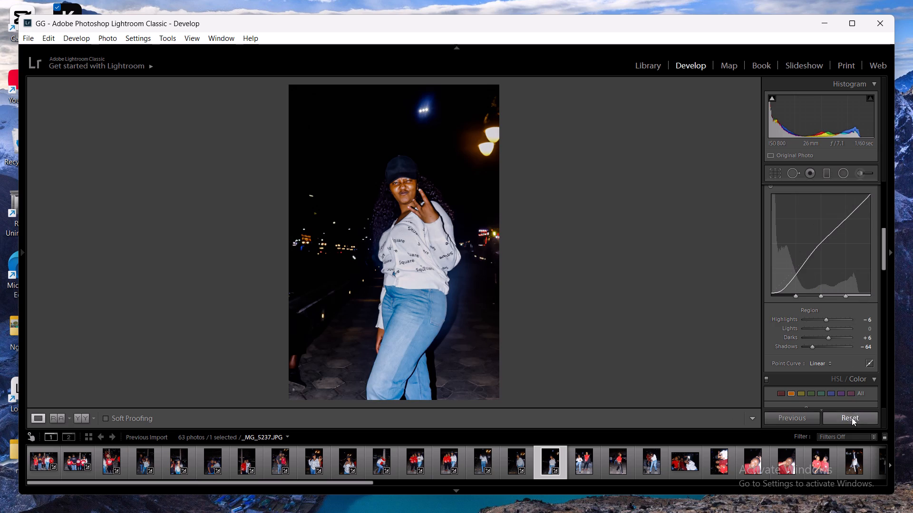
Reset _MG_5237.JPG's develop adjustments and paste the copied develop settings onto it again.
click(850, 418)
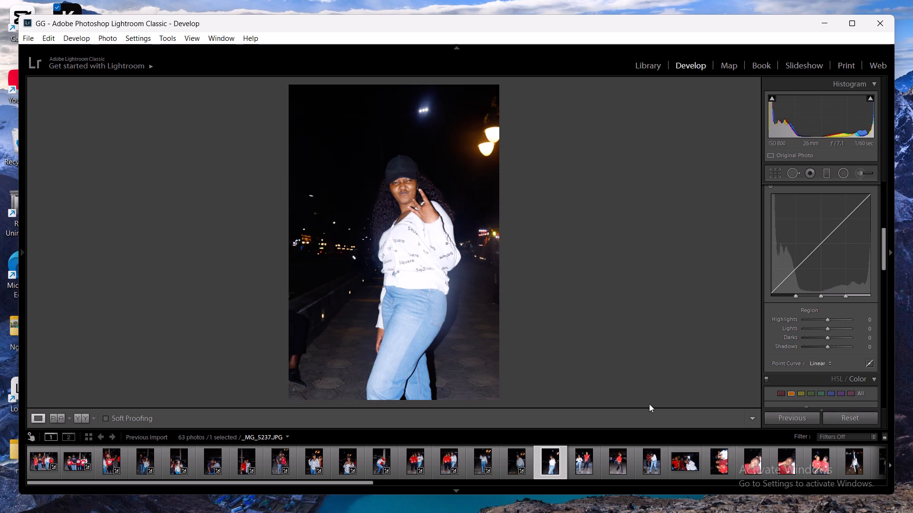
right_click(544, 466)
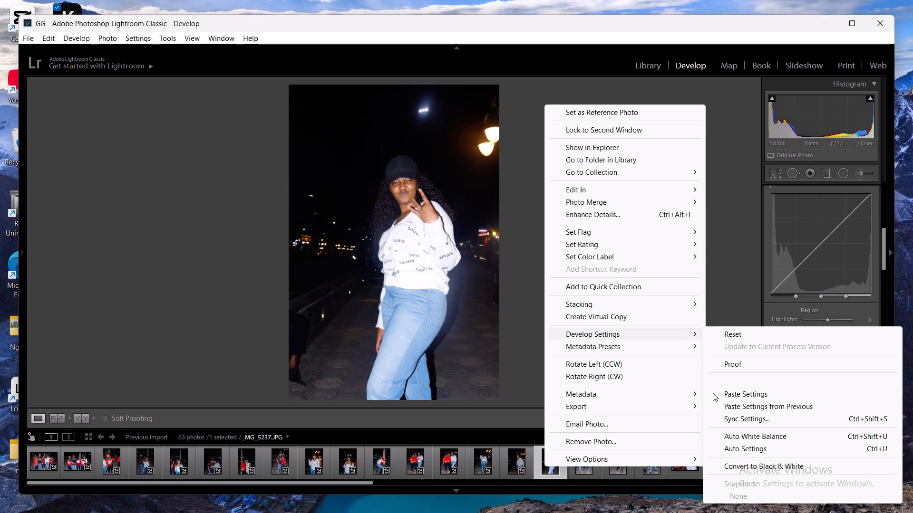
click(713, 393)
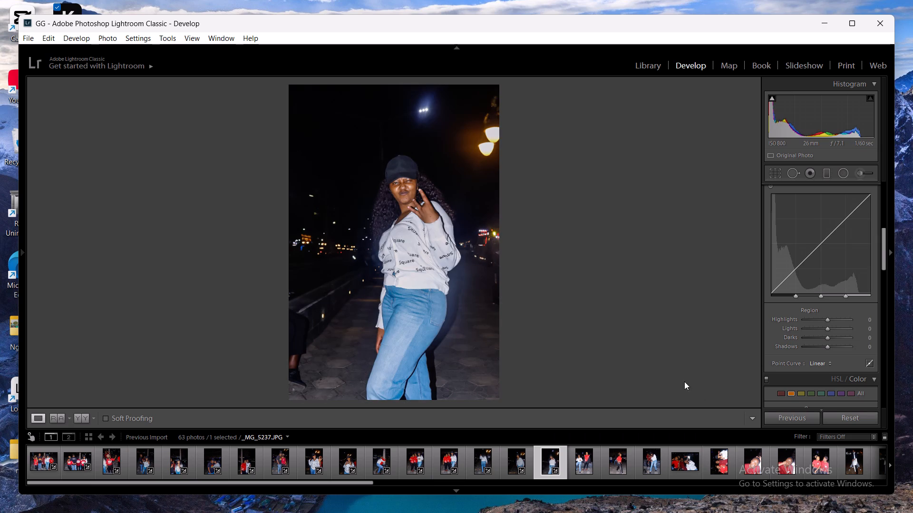
Raise the basic Contrast to +35 on _MG_5237.JPG.
scroll(768, 364, up, 7)
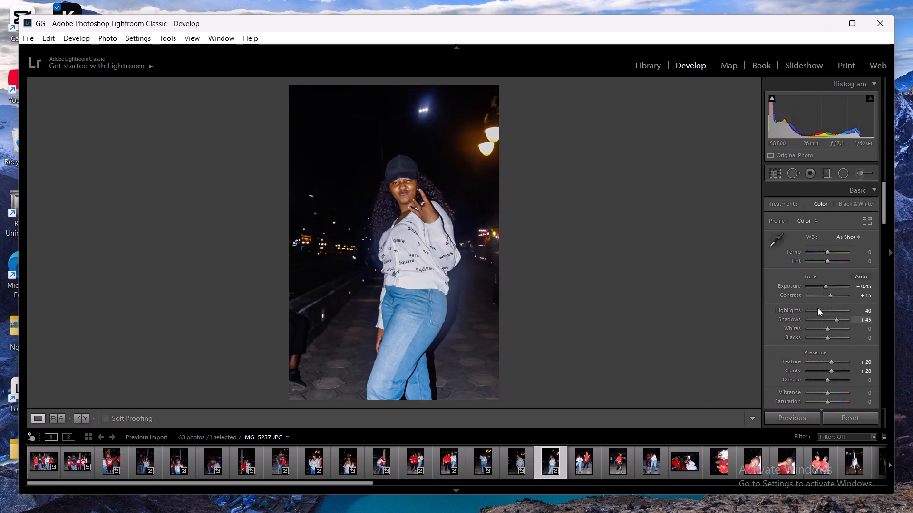
click(830, 296)
key(Right)
key(Right)
key(Right)
key(Right)
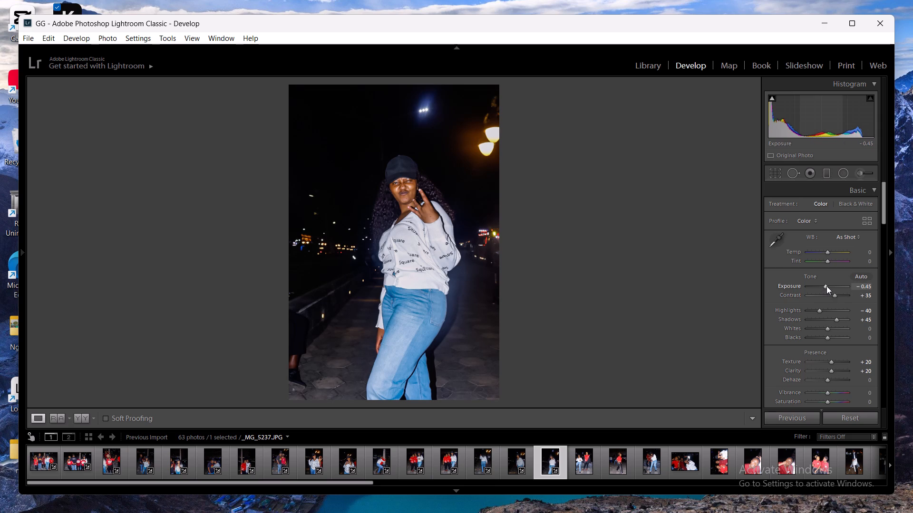
Lower the Exposure to −1.24 on _MG_5237.JPG.
click(826, 286)
key(Left)
key(Left)
key(Left)
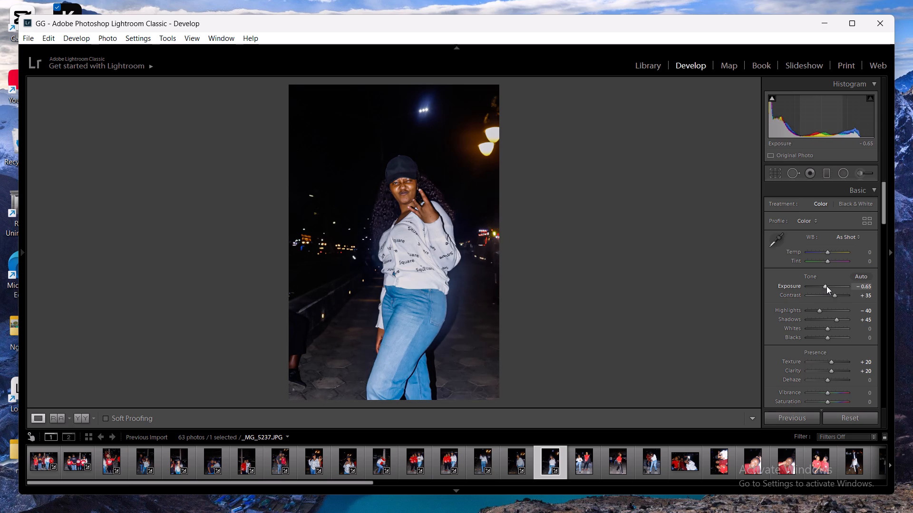
key(Left)
key(Left)
key(Left)
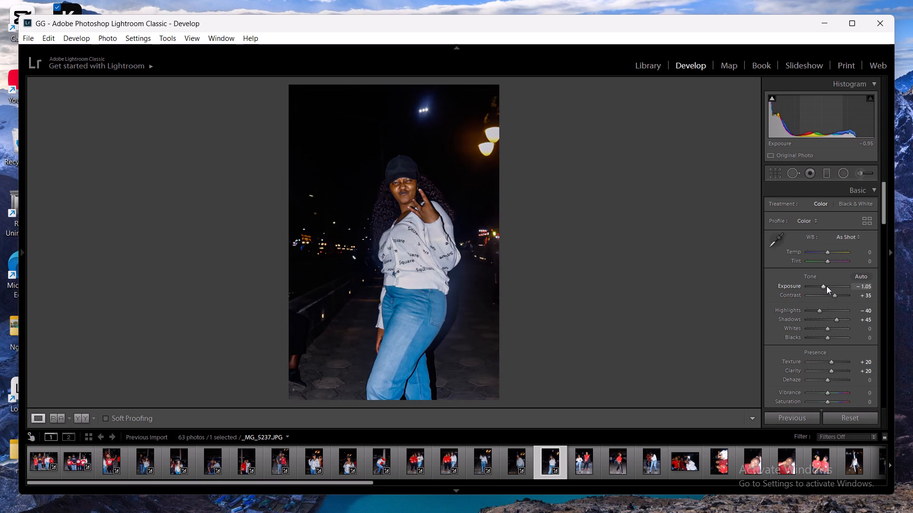
key(Left)
key(Left)
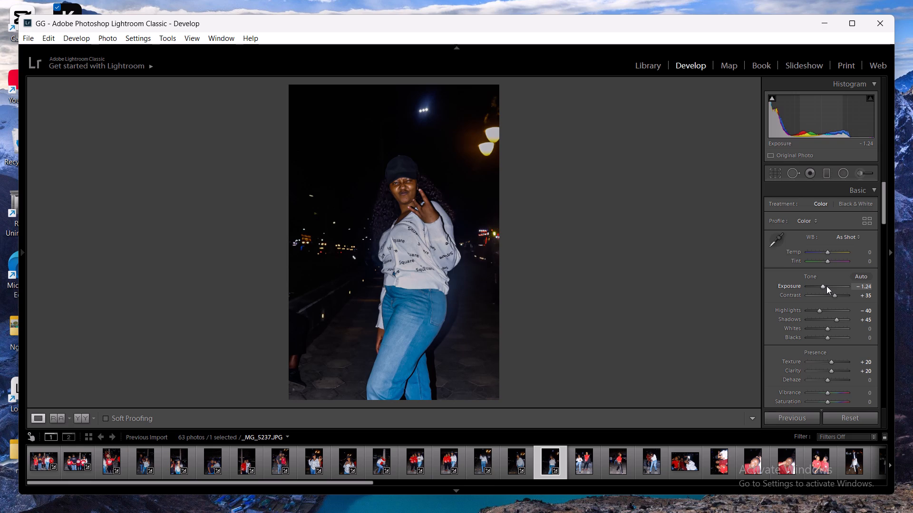
Set the basic tone Highlights to −55 and Shadows to +60 on _MG_5237.JPG.
click(819, 312)
key(Left)
key(Left)
key(Left)
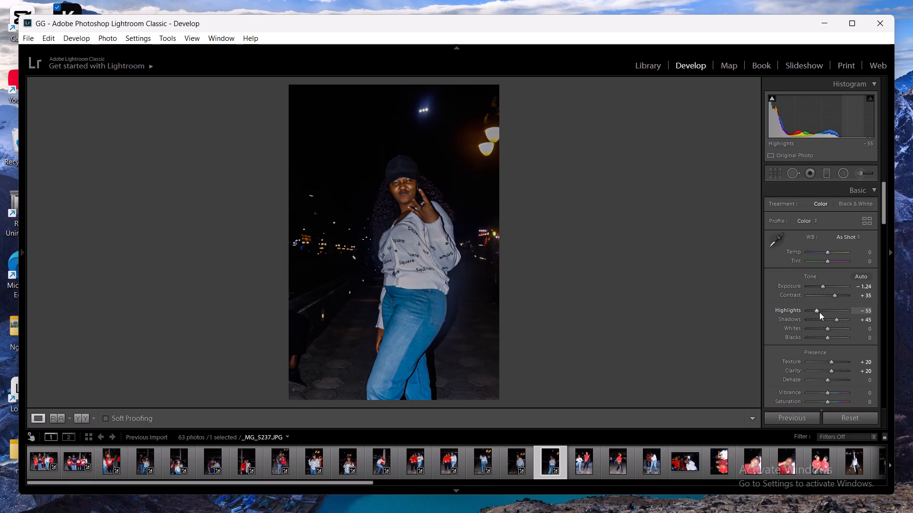
click(837, 321)
key(Right)
key(Right)
key(Right)
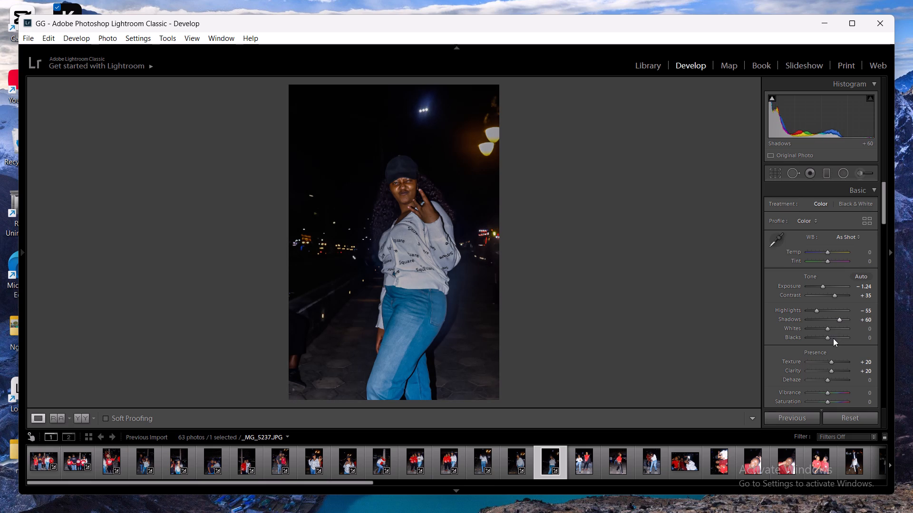
Try Blacks values up to +40 on _MG_5237.JPG and settle on +10.
click(826, 336)
key(Right)
key(Right)
key(Right)
key(Right)
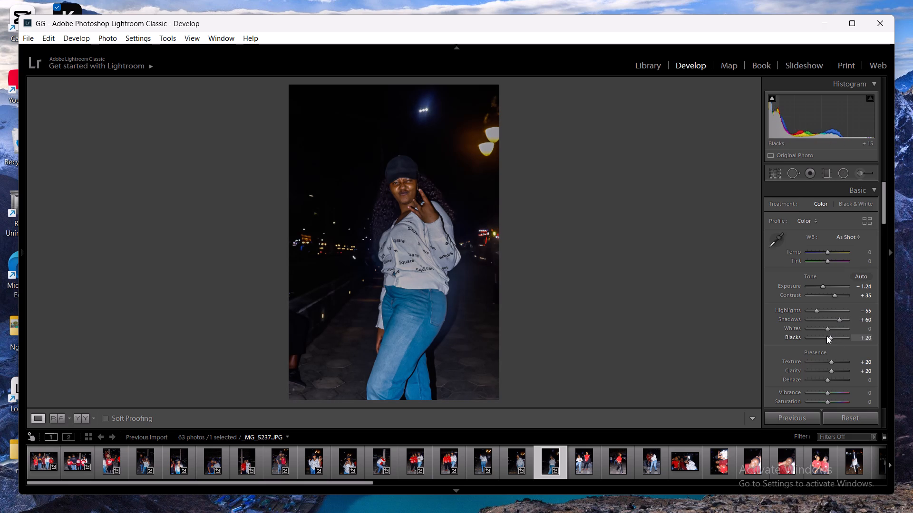
key(Right)
key(Right)
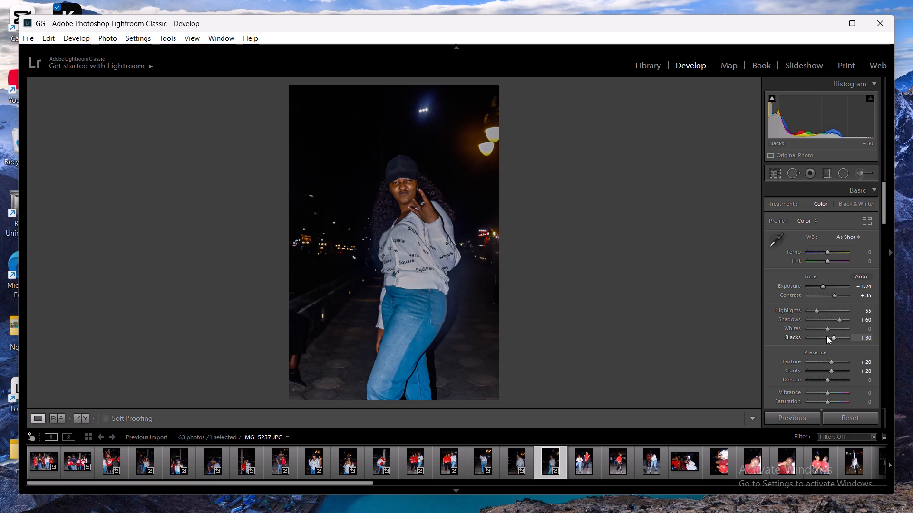
click(832, 337)
key(Right)
key(Right)
key(Left)
key(Left)
key(Left)
key(Left)
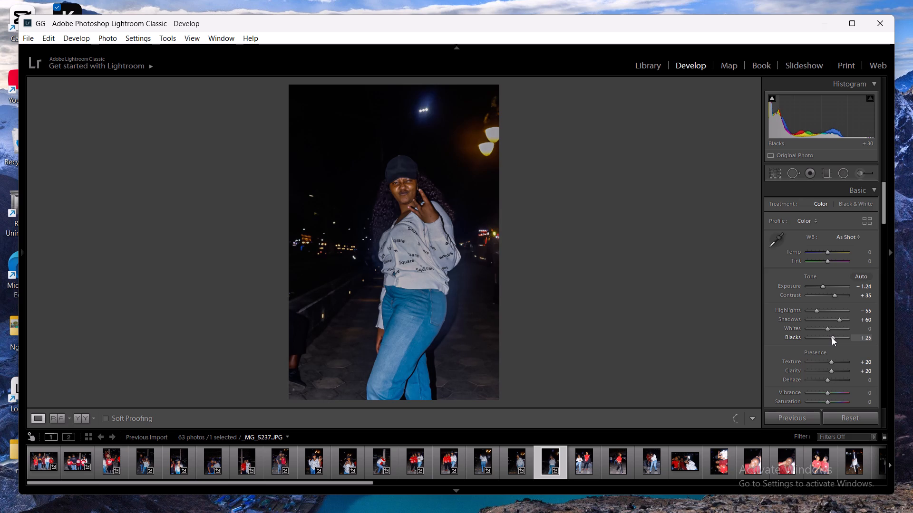
key(Left)
key(Left)
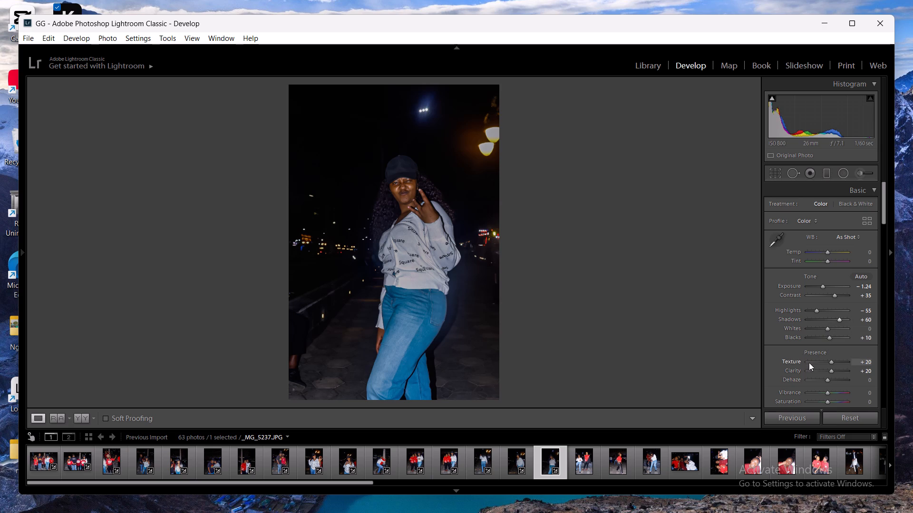
Raise the Lights region of the tone curve to +45 on _MG_5237.JPG.
scroll(775, 378, down, 4)
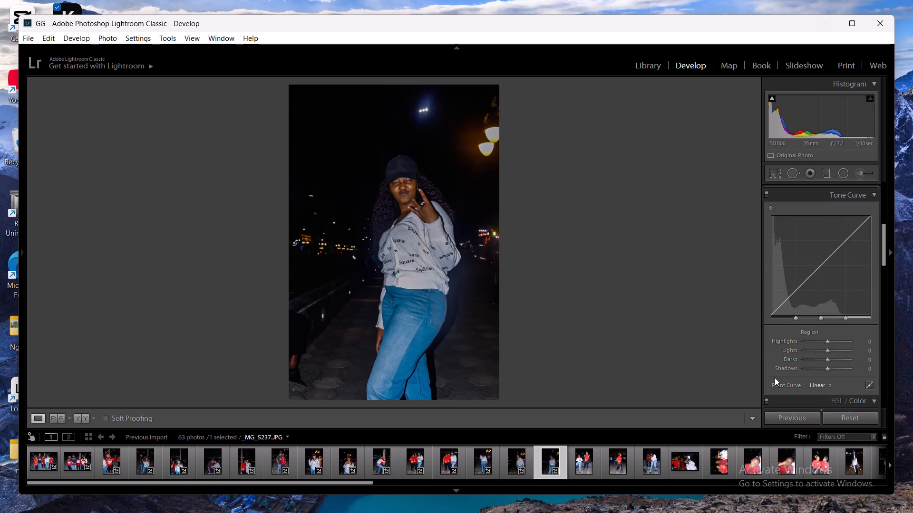
click(827, 350)
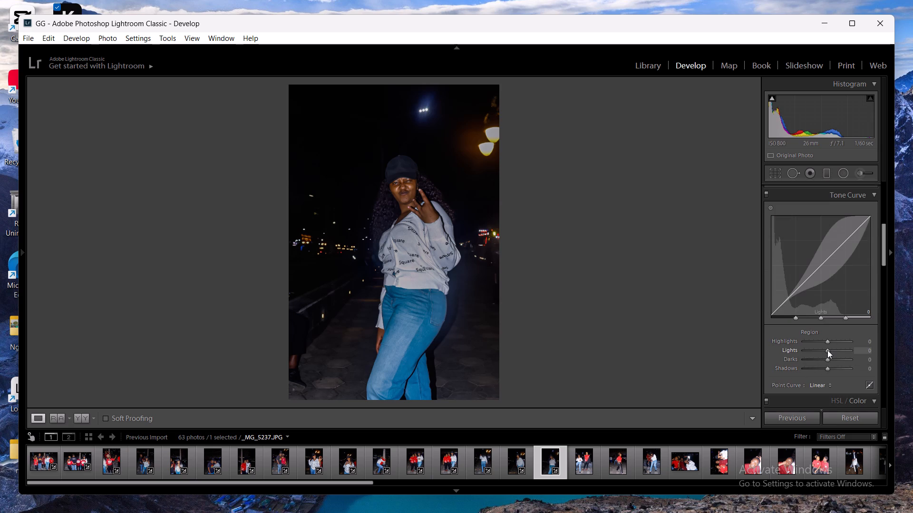
key(Right)
key(Right)
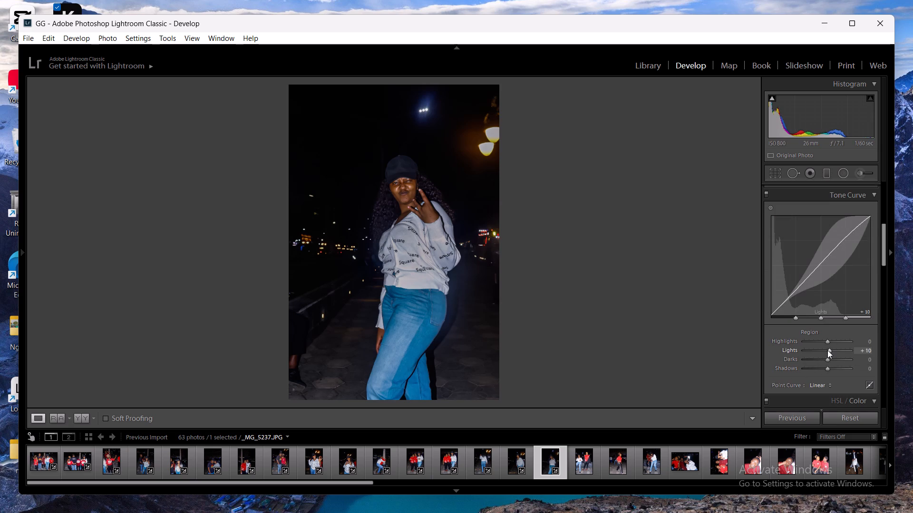
key(Right)
key(Right)
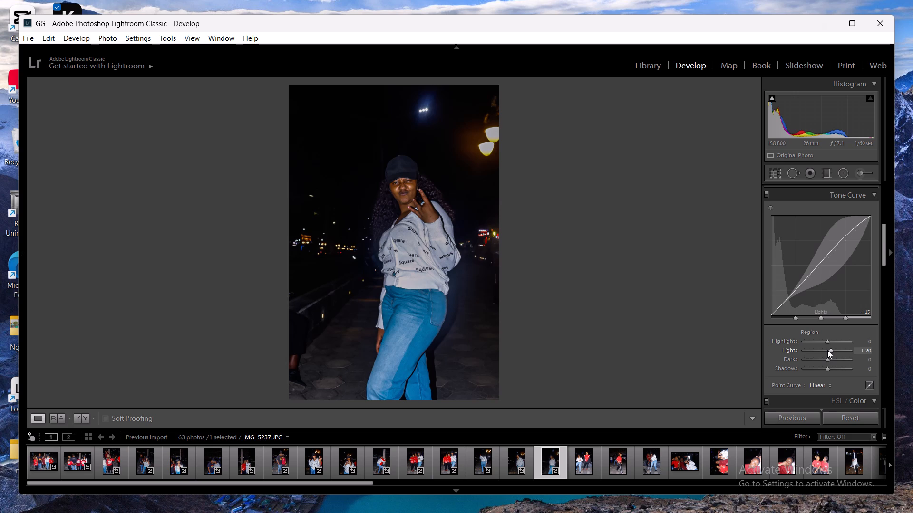
key(Right)
key(Right)
key(Right)
key(Right)
key(Right)
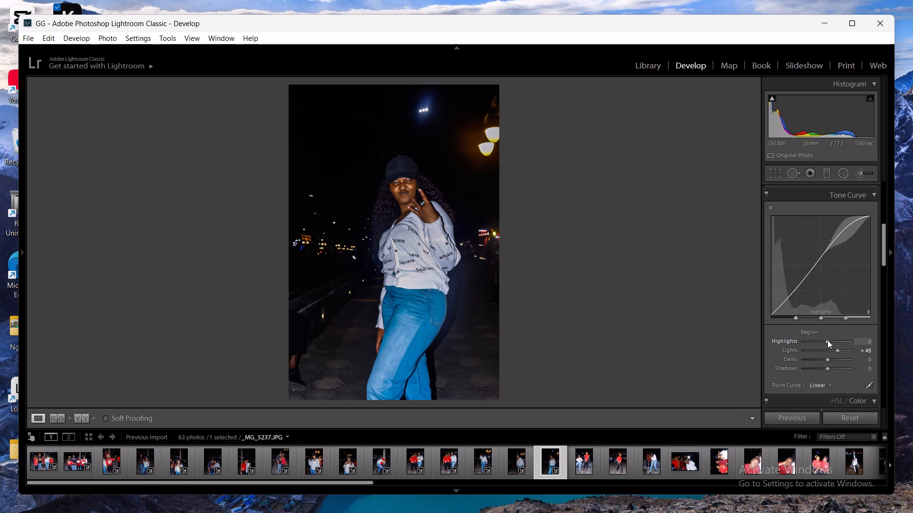
Raise the Highlights region of the tone curve to +20 on _MG_5237.JPG.
click(827, 340)
key(Right)
key(Right)
key(Right)
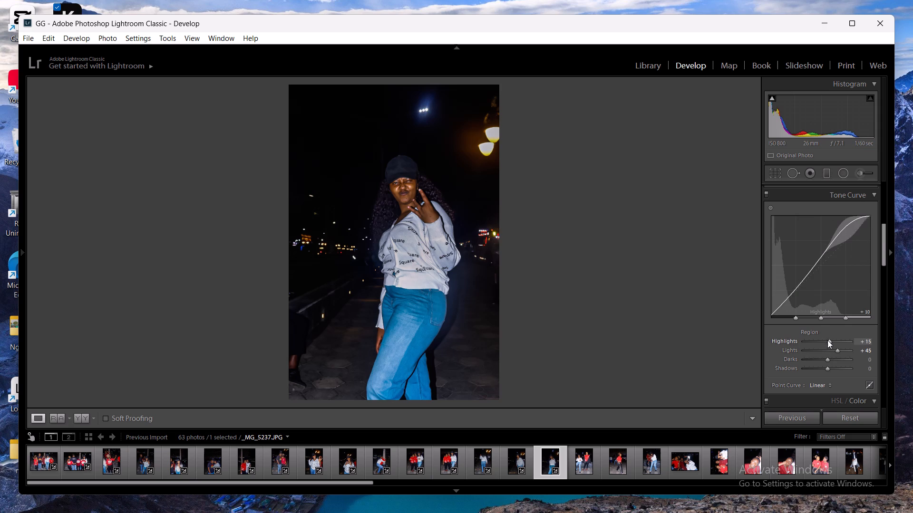
key(Right)
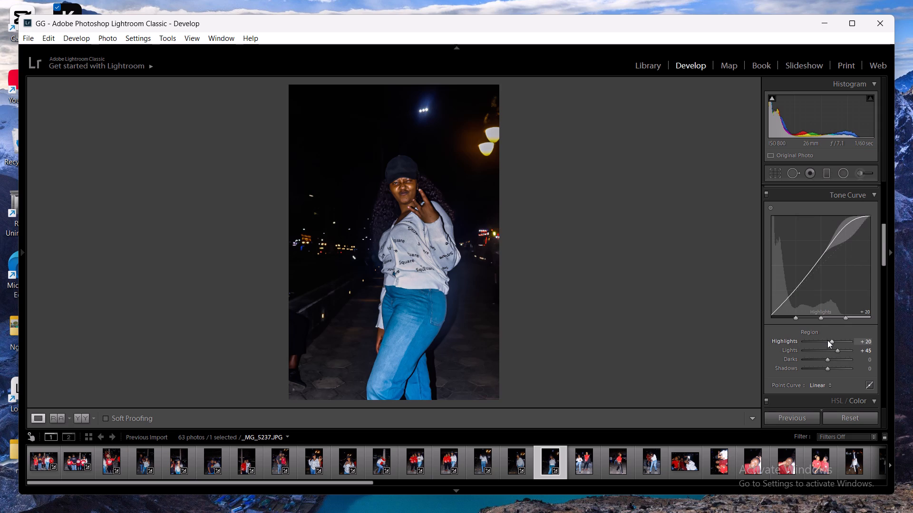
scroll(803, 335, up, 2)
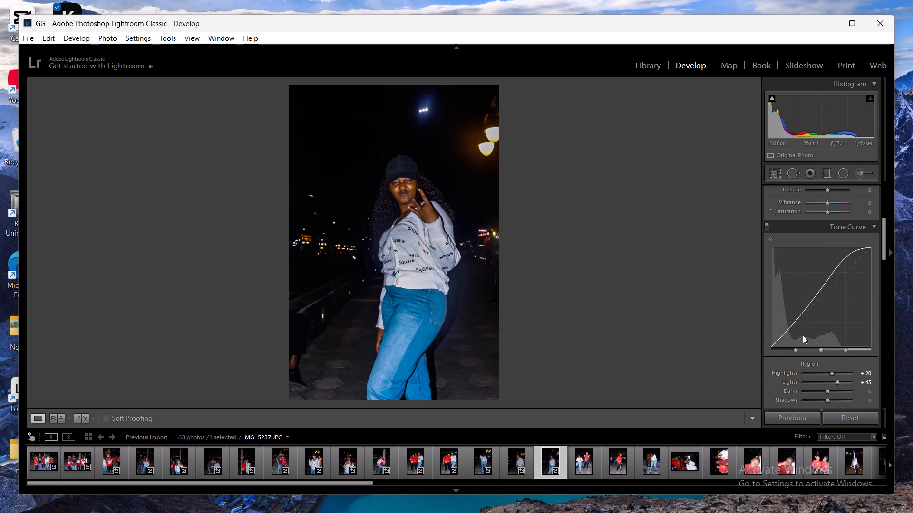
Set Clarity to +30 and Exposure to −1.04 on _MG_5237.JPG.
scroll(803, 335, up, 4)
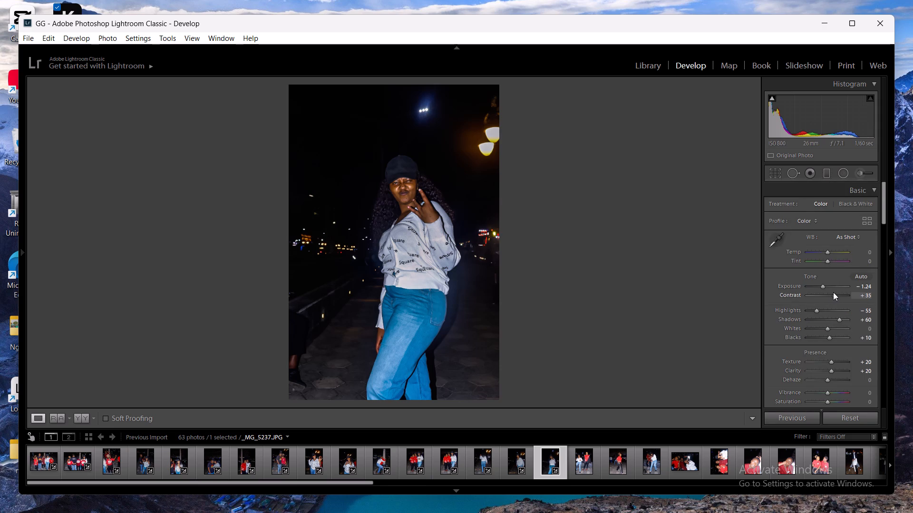
click(830, 370)
key(Right)
key(Right)
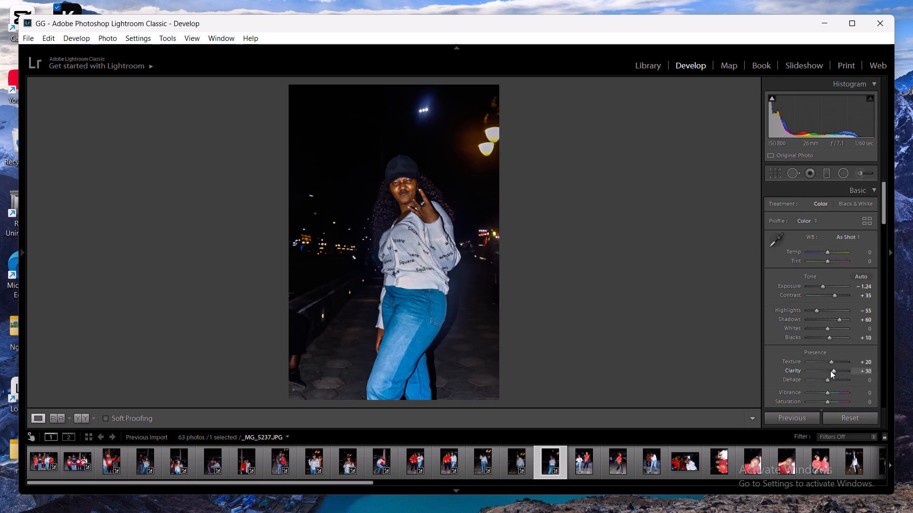
click(823, 287)
key(Right)
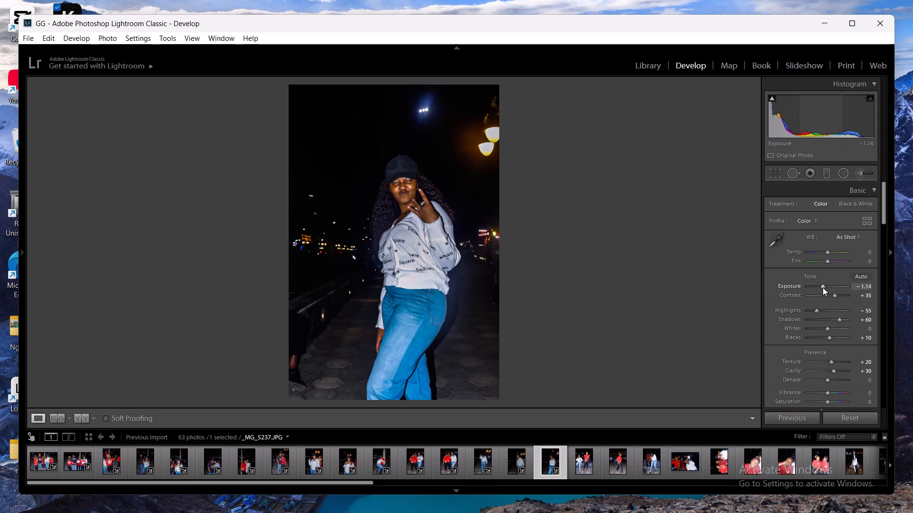
key(Right)
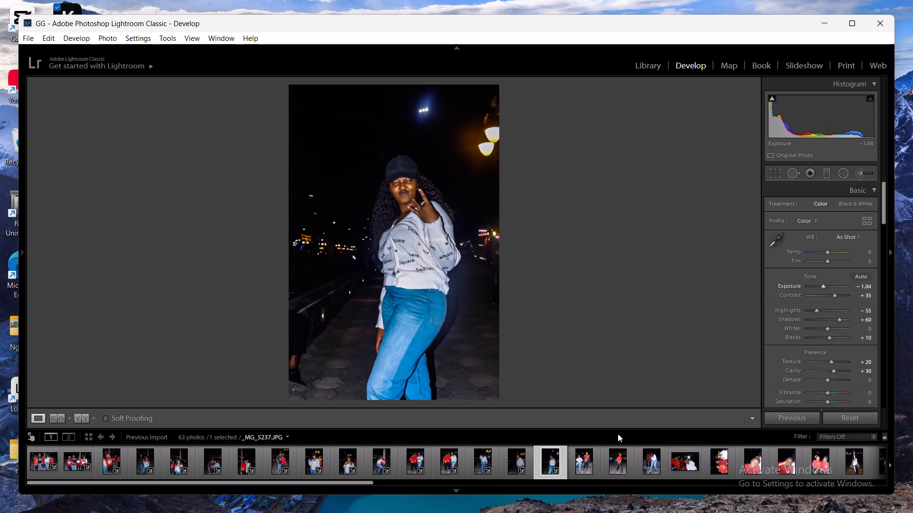
Paste the copied develop settings onto _MG_5238.JPG.
click(579, 464)
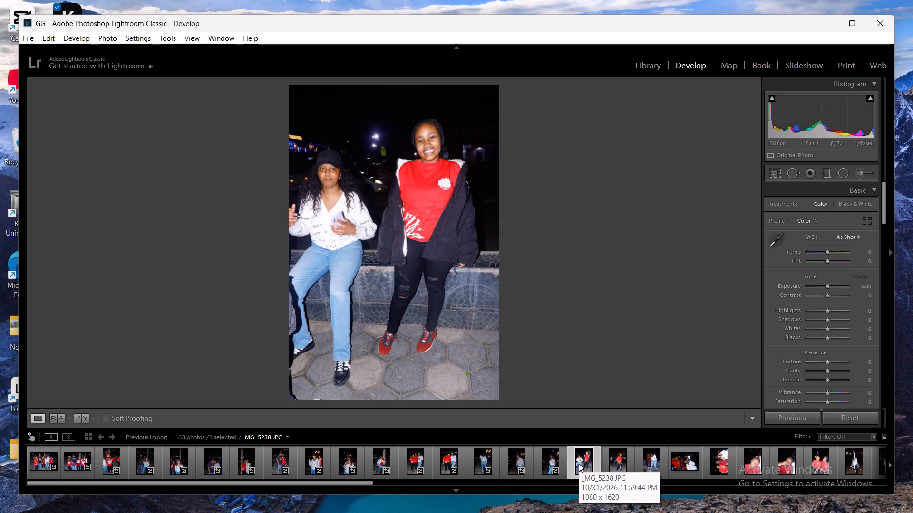
right_click(579, 464)
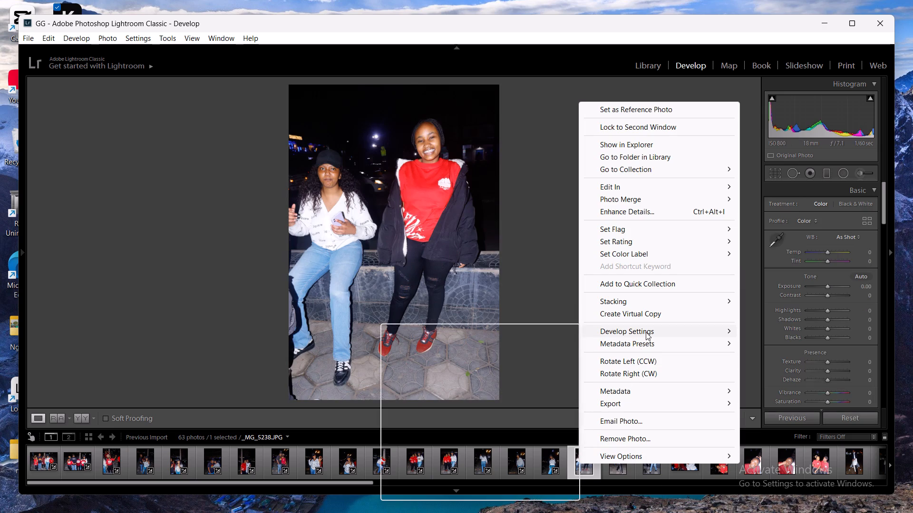
click(543, 388)
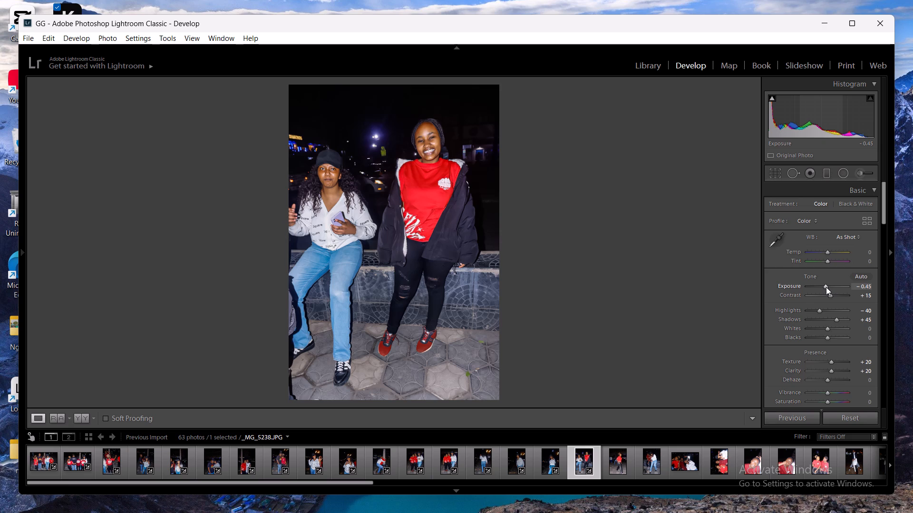
click(826, 287)
Paste the copied develop settings onto _MG_5239.JPG.
click(621, 465)
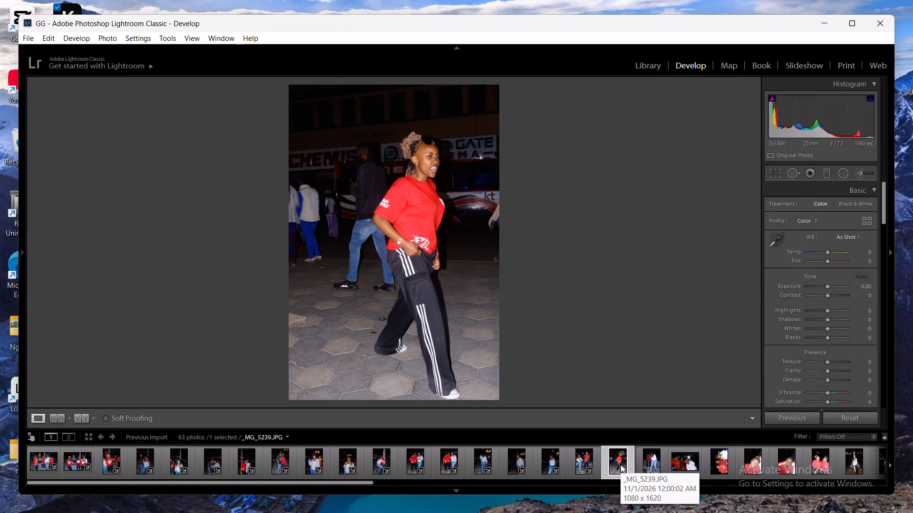
right_click(621, 465)
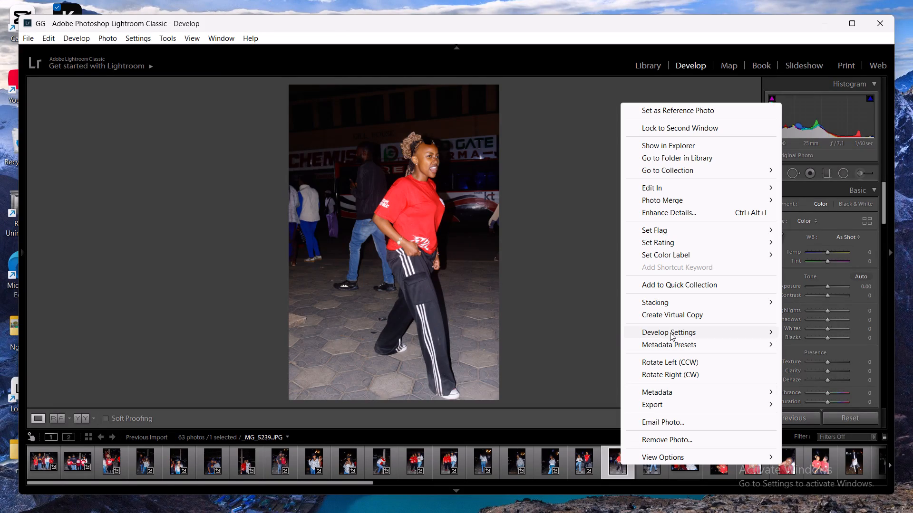
click(573, 388)
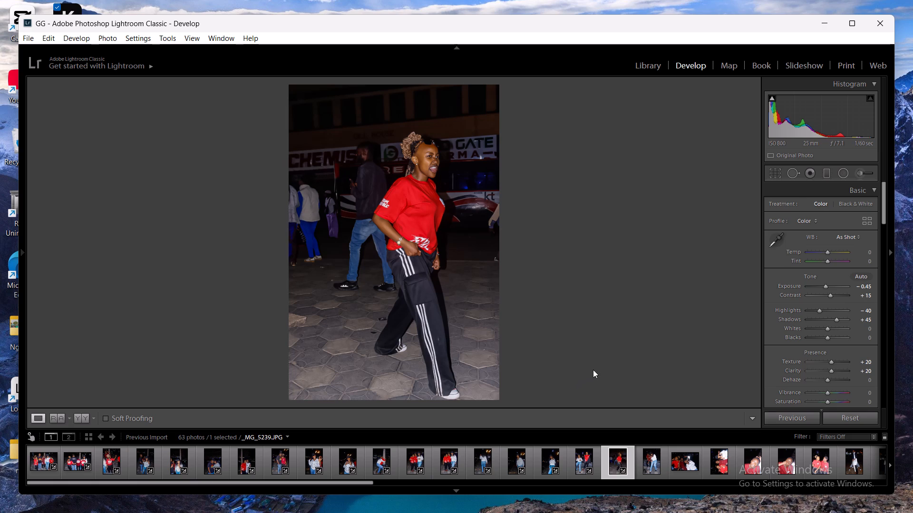
Set the basic tone Blacks and Whites both to +24 on _MG_5239.JPG.
click(832, 337)
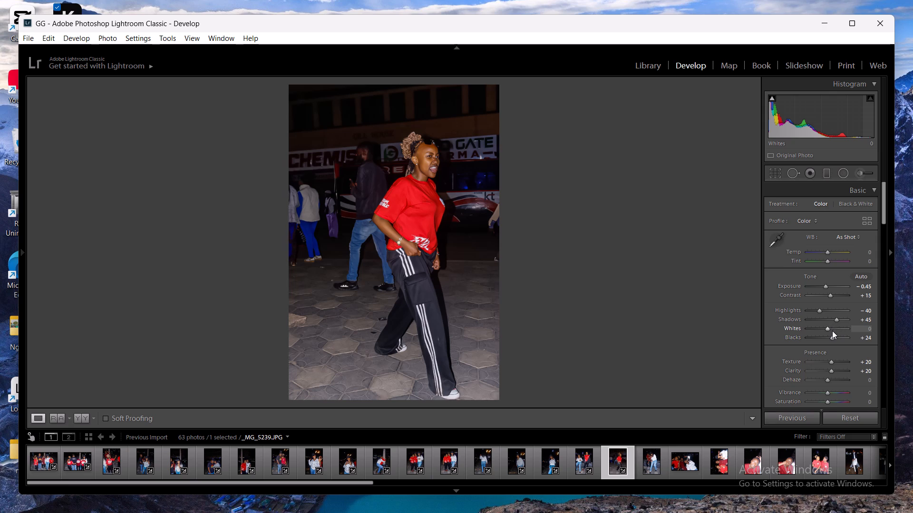
click(832, 328)
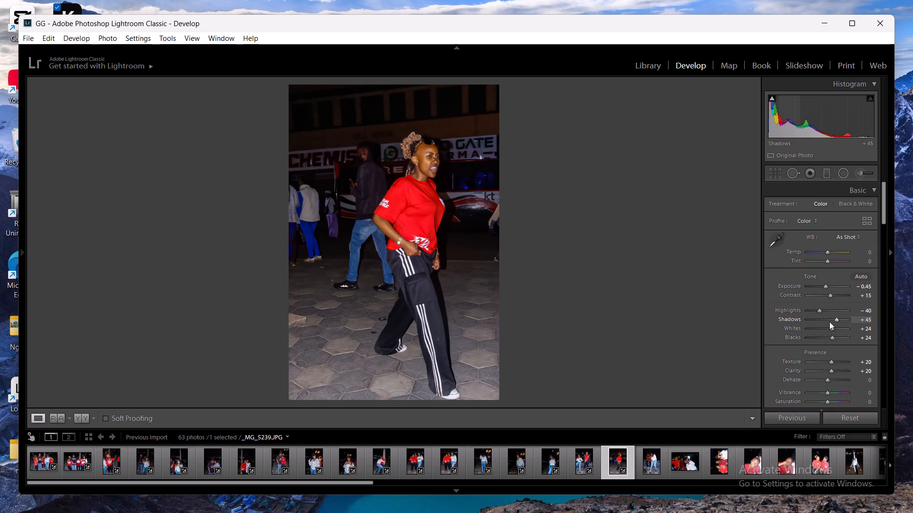
Try Shadows values between +10 and +79 on _MG_5239.JPG and settle on +62.
click(829, 318)
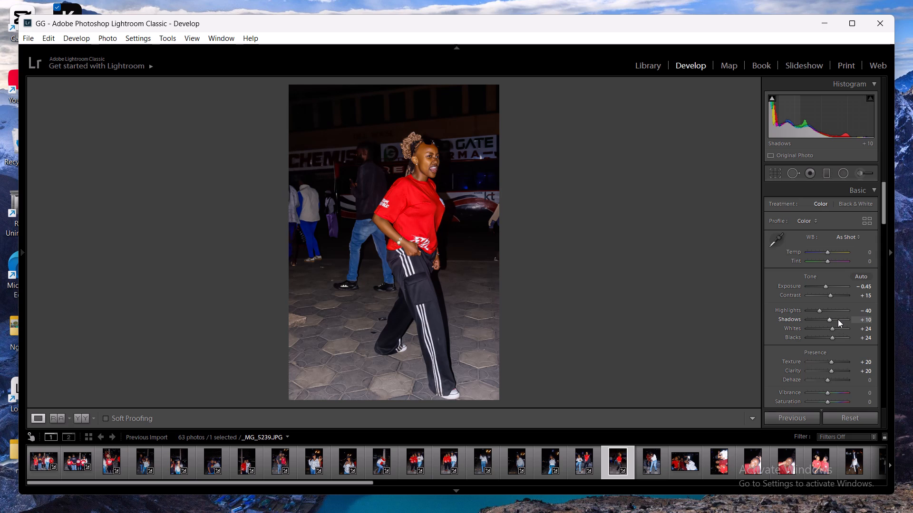
click(838, 318)
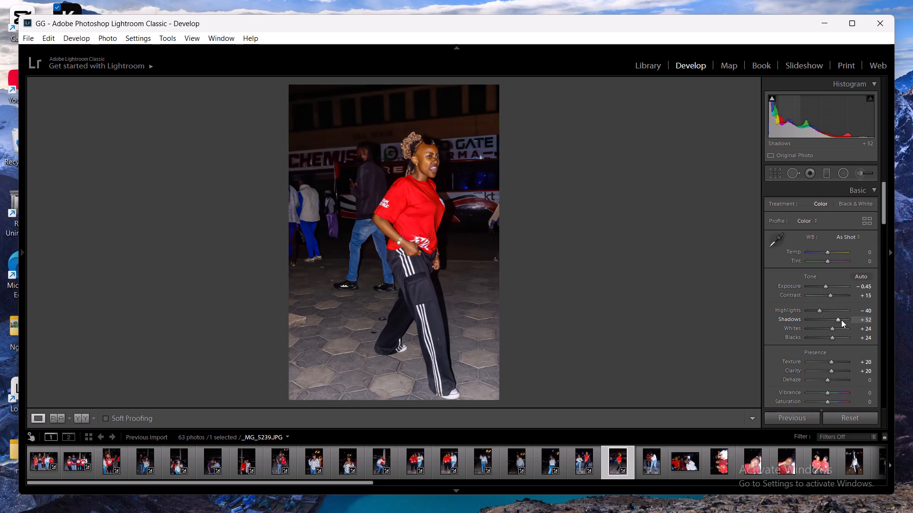
click(843, 319)
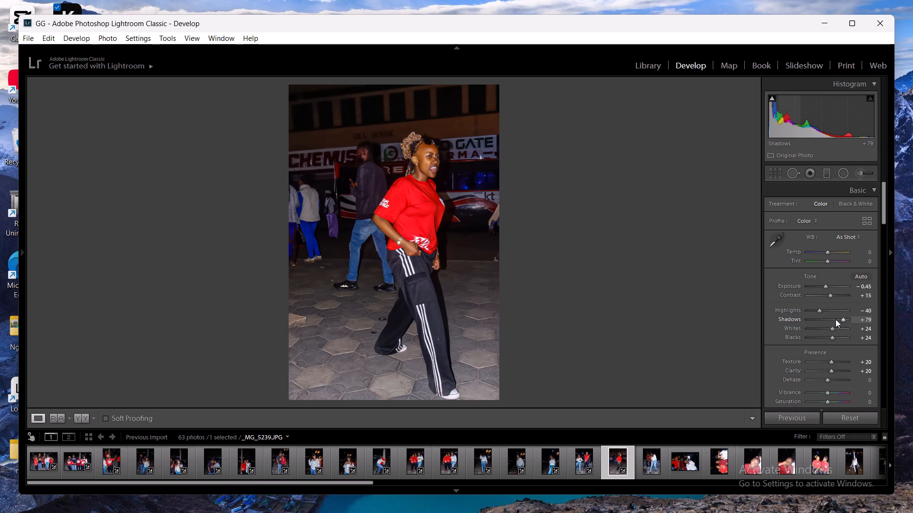
click(835, 319)
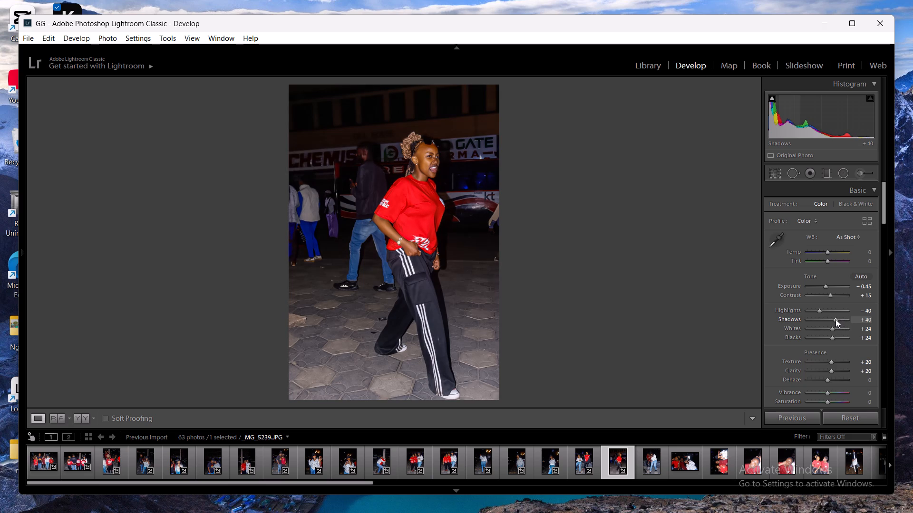
click(840, 319)
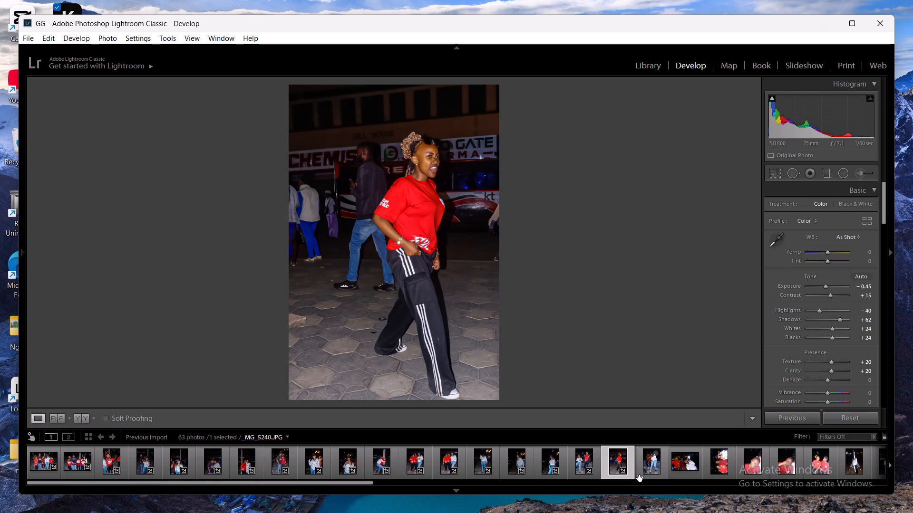
Remove _MG_5240.JPG from Lightroom without deleting its file from disk.
click(647, 468)
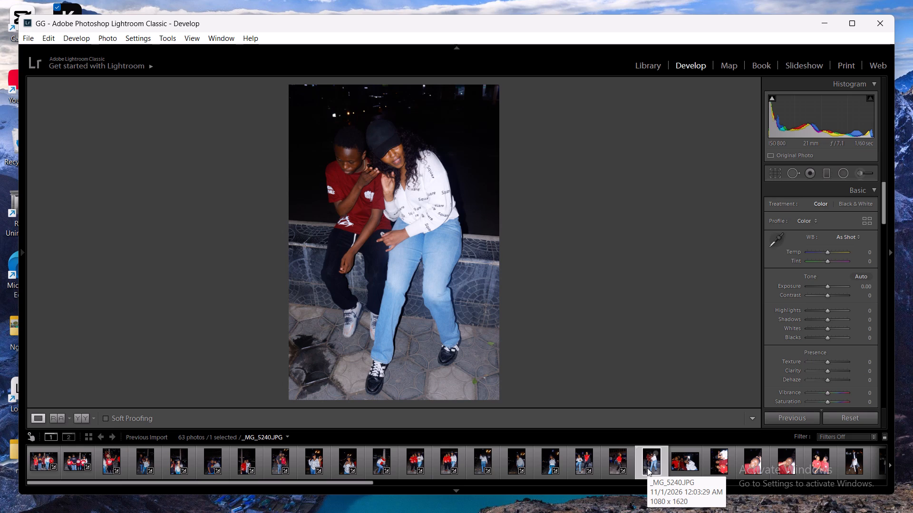
right_click(647, 468)
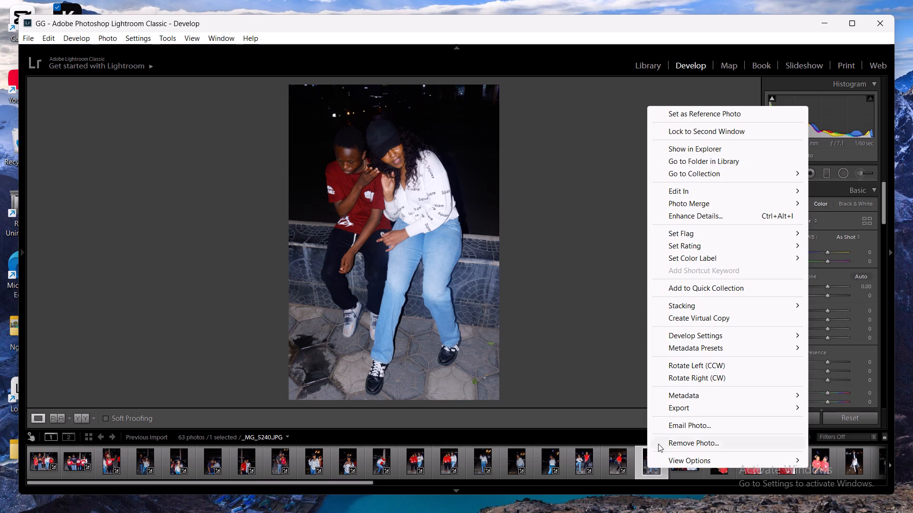
click(667, 445)
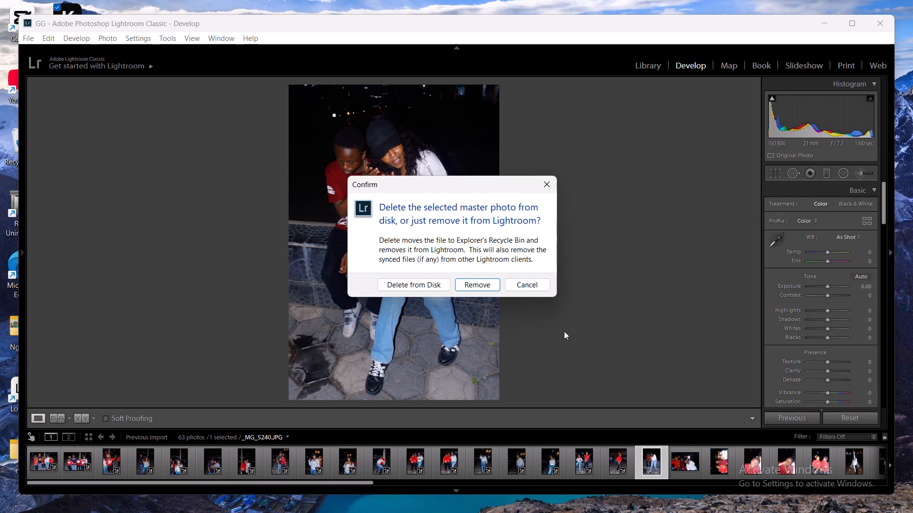
click(470, 287)
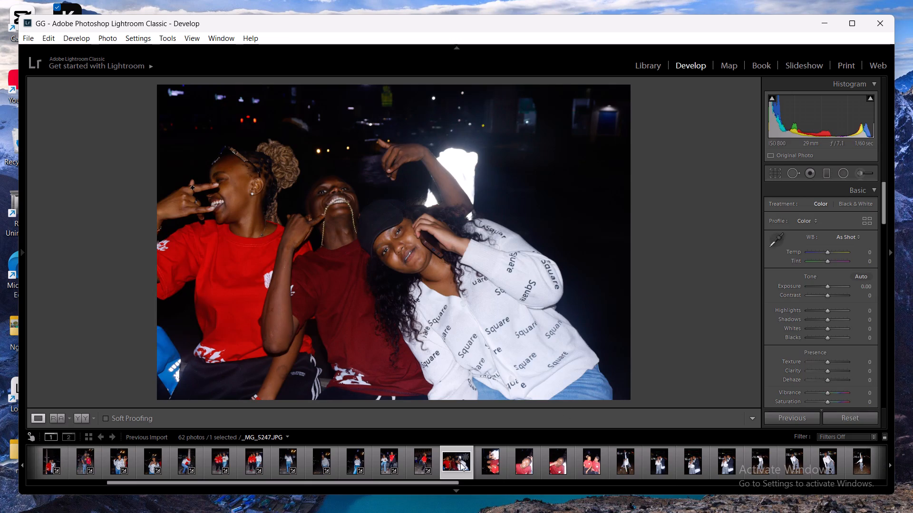
Paste the copied develop settings onto _MG_5242.JPG.
right_click(453, 469)
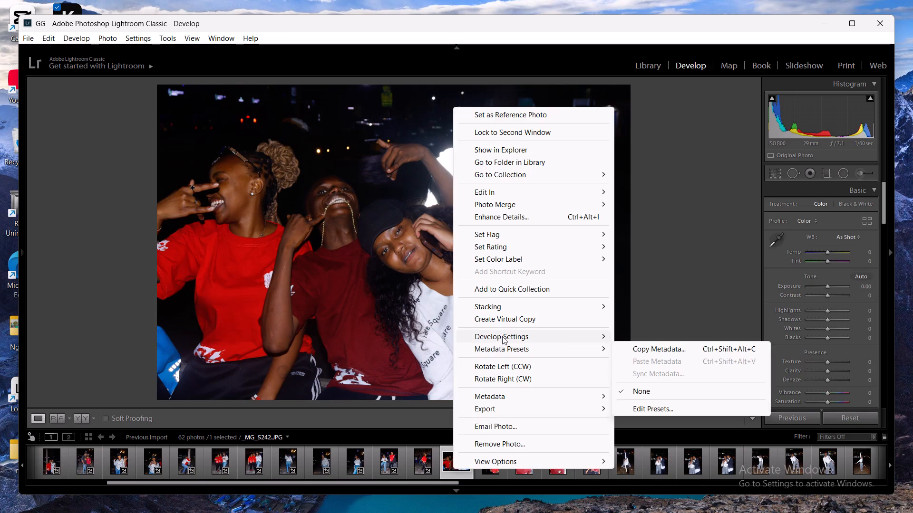
click(657, 396)
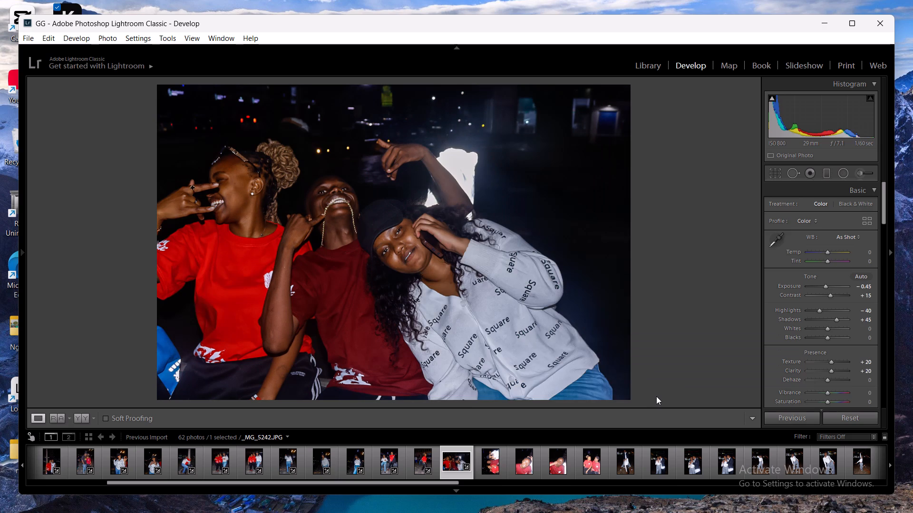
Rotate the sideways group photo _MG_5243.JPG clockwise so it is upright.
click(488, 462)
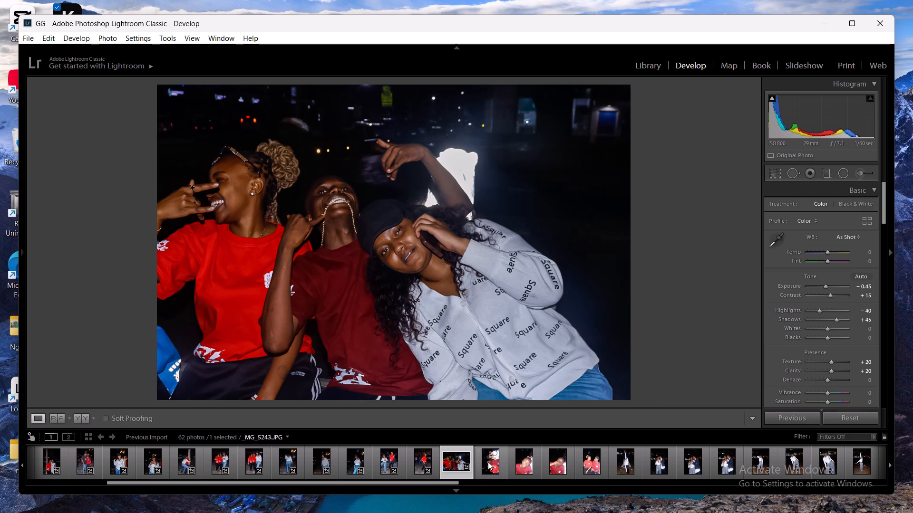
right_click(488, 462)
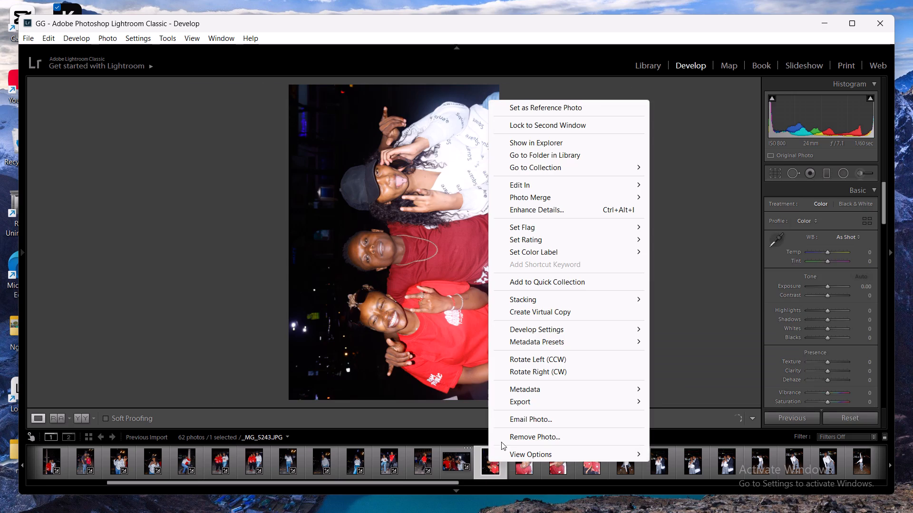
click(536, 375)
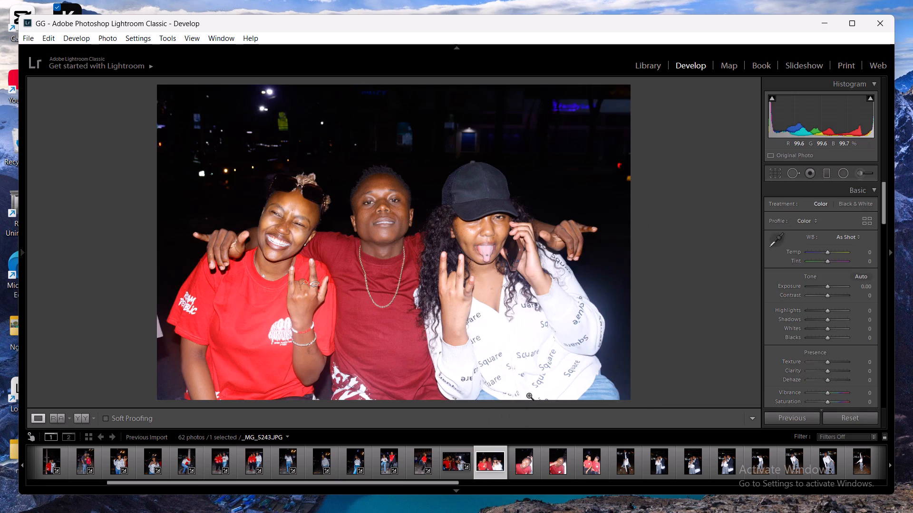
Paste the copied develop settings onto _MG_5243.JPG.
right_click(488, 463)
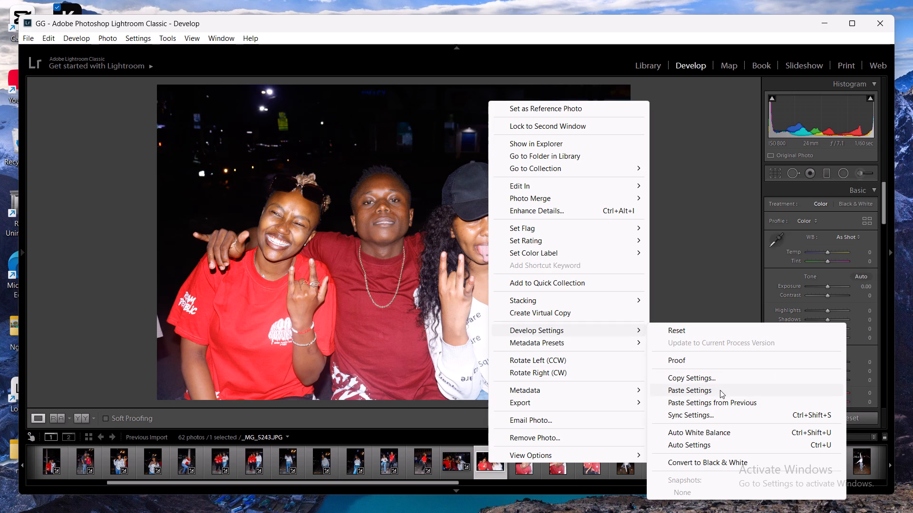
click(720, 390)
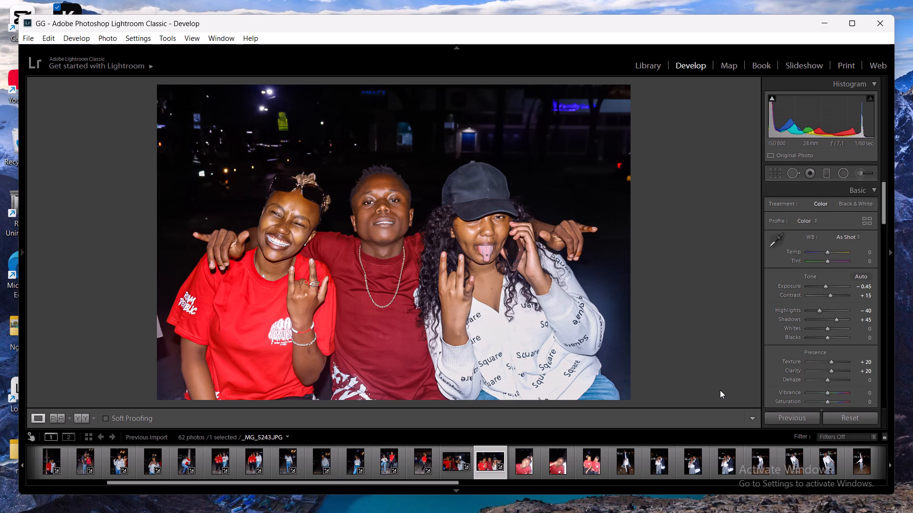
Paste the copied develop settings onto _MG_5244.JPG.
click(526, 465)
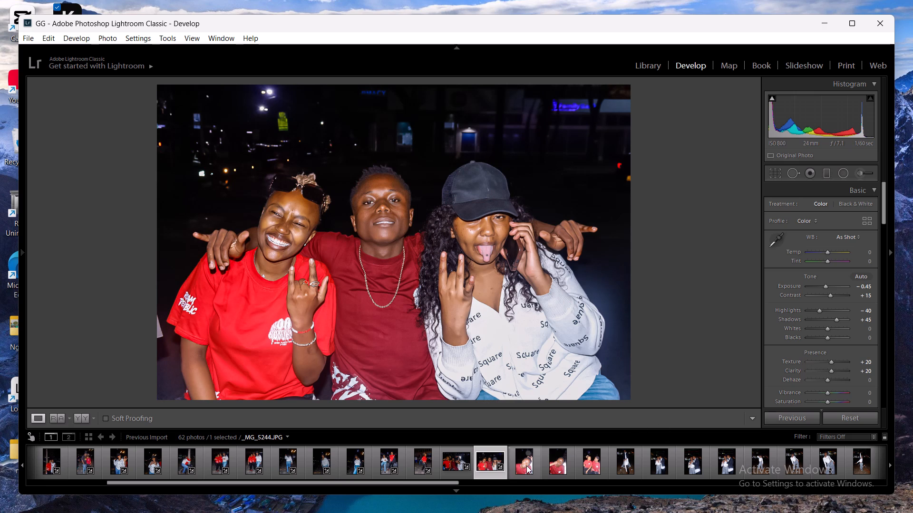
right_click(526, 465)
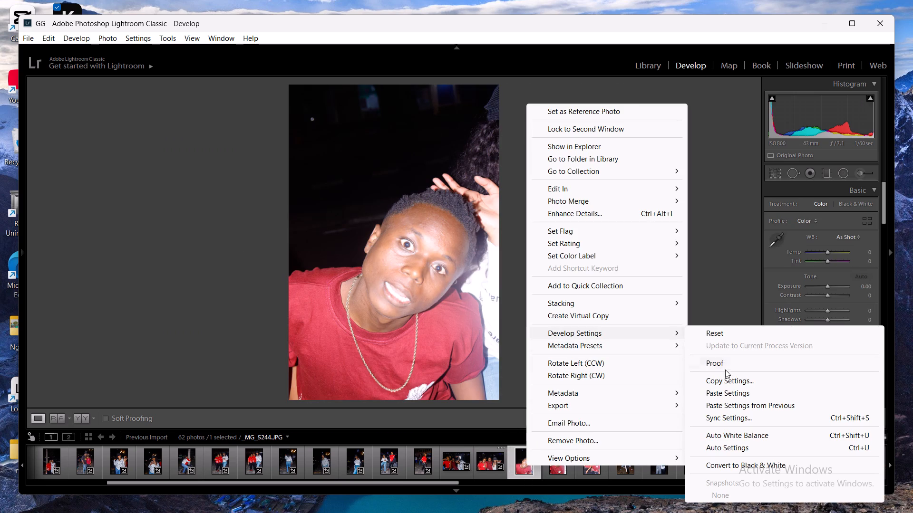
click(729, 392)
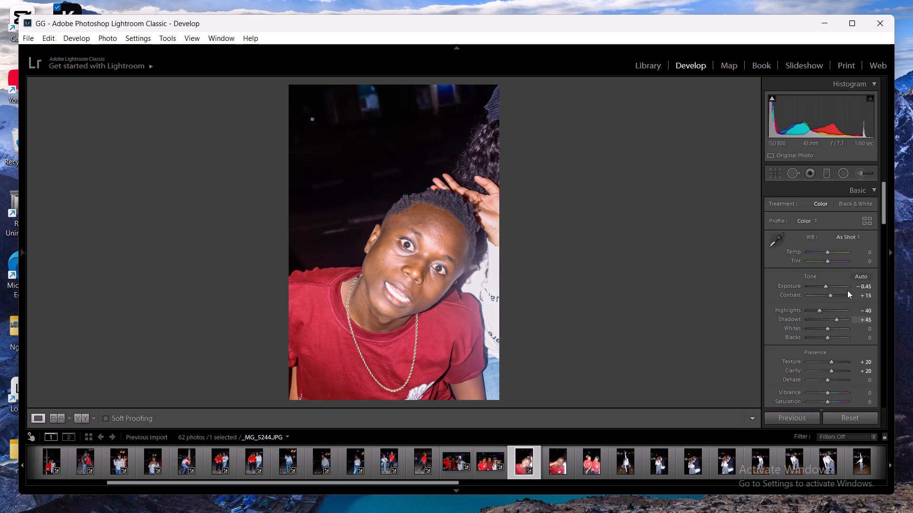
Lower the Exposure to −1.14 on _MG_5244.JPG.
click(826, 288)
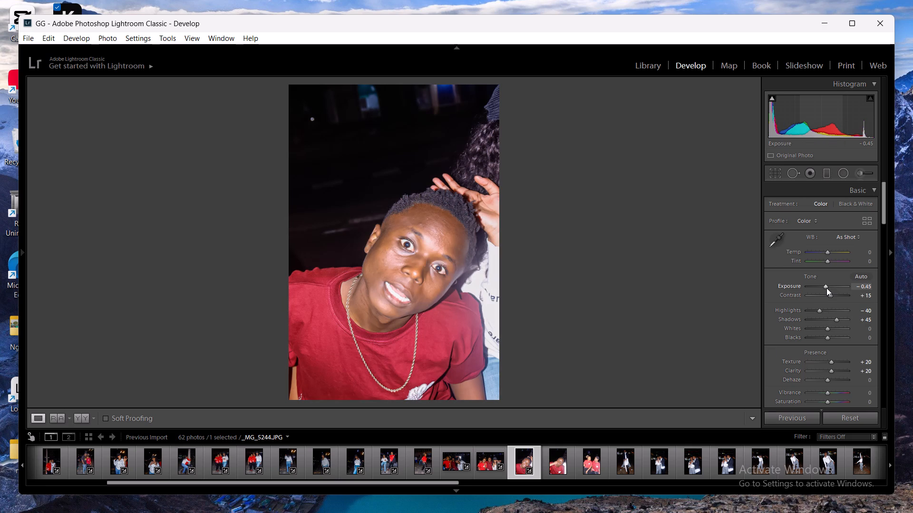
key(Left)
key(Left)
key(Left)
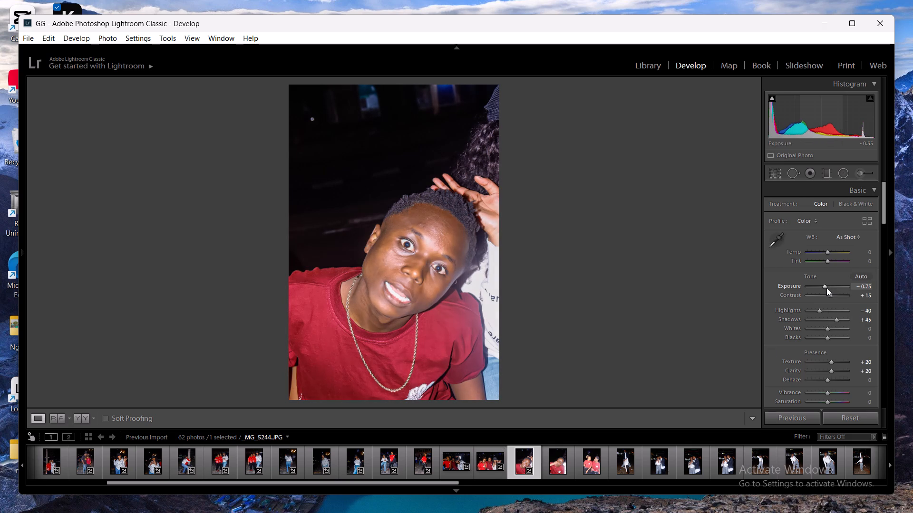
key(Left)
key(Left)
key(Left)
key(Left)
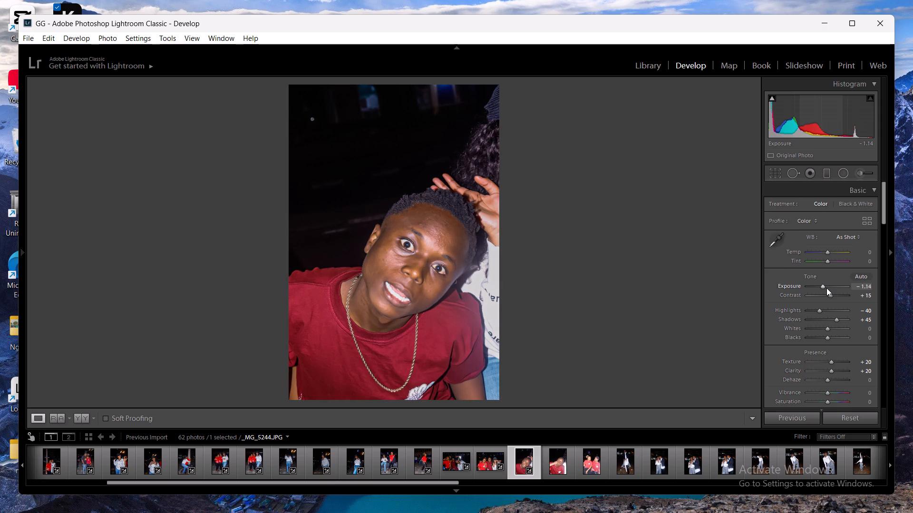
Lower the Exposure to −1.34 on _MG_5244.JPG.
key(Left)
key(Left)
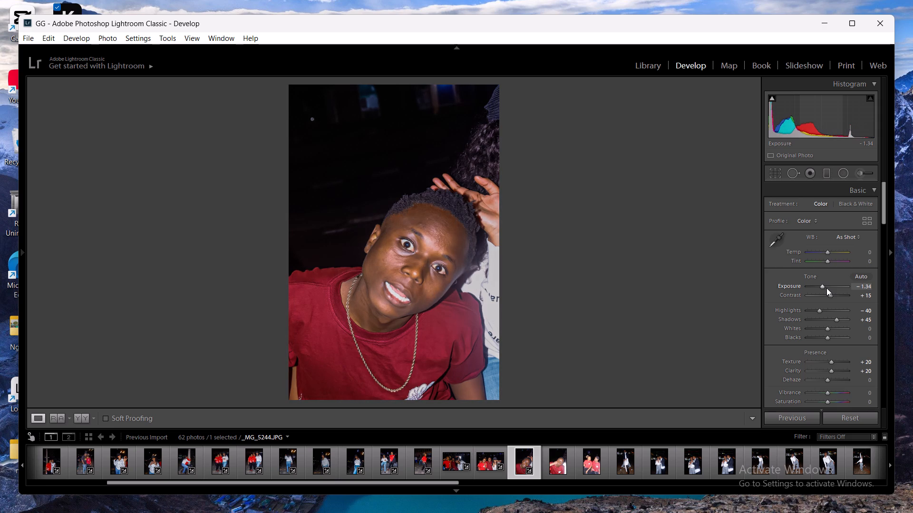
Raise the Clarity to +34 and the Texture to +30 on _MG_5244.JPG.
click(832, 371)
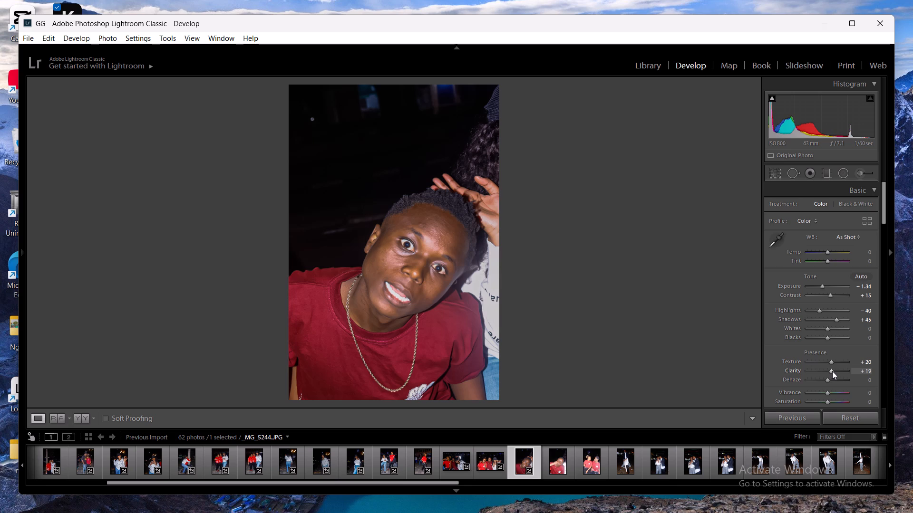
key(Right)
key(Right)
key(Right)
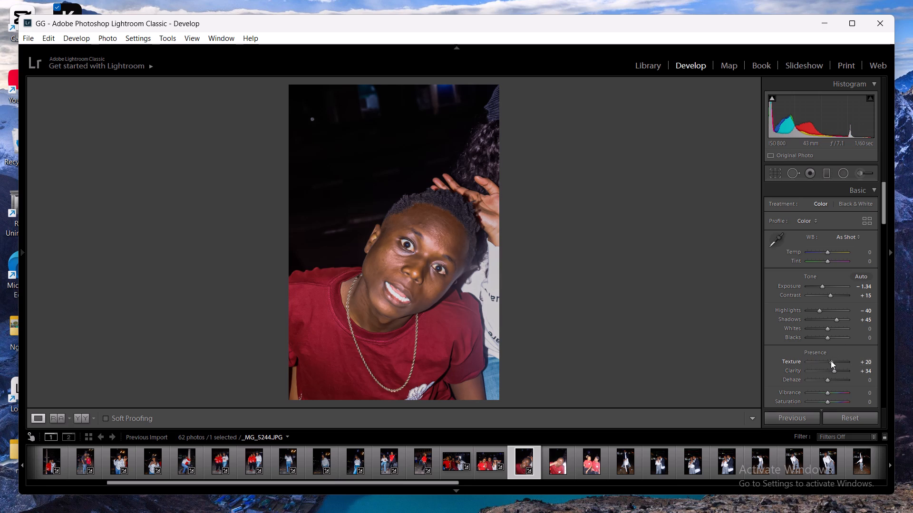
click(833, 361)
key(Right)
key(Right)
Set the Highlights to −50 and the Contrast to +35 on _MG_5244.JPG.
click(818, 310)
key(Left)
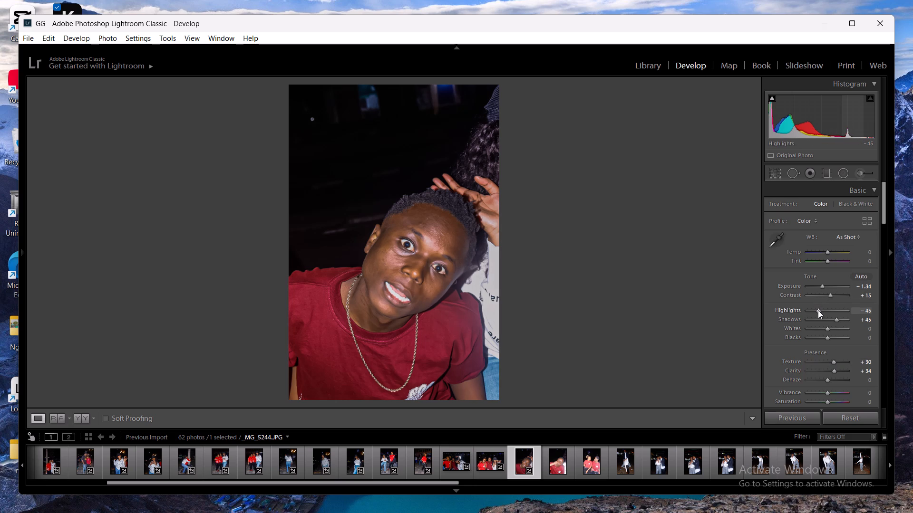
key(Left)
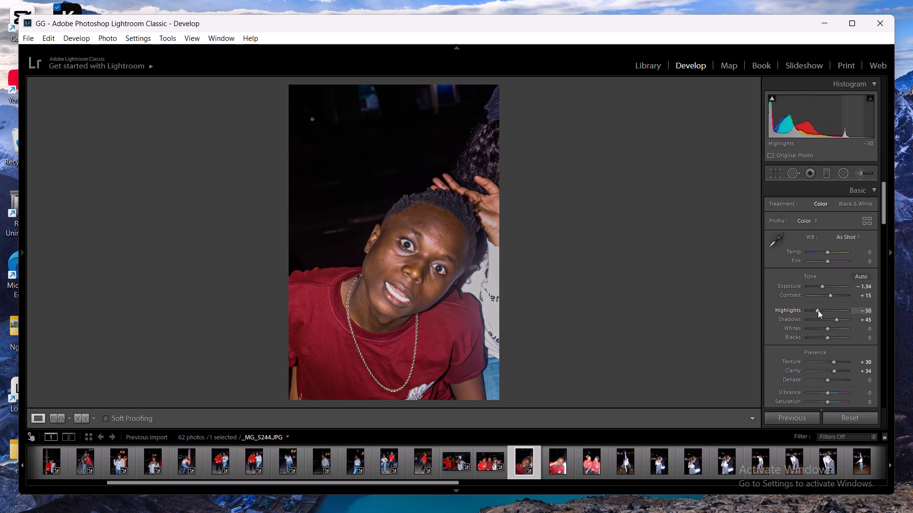
click(829, 294)
key(Right)
key(Right)
key(Right)
key(Right)
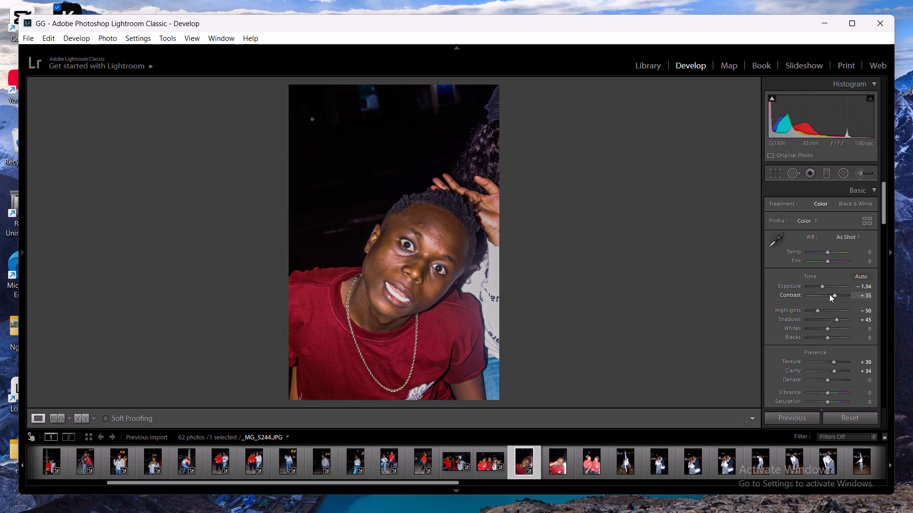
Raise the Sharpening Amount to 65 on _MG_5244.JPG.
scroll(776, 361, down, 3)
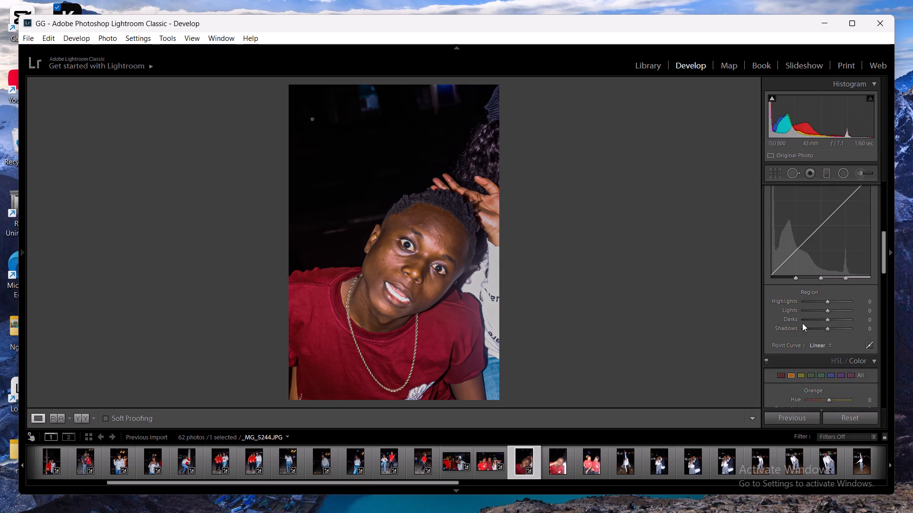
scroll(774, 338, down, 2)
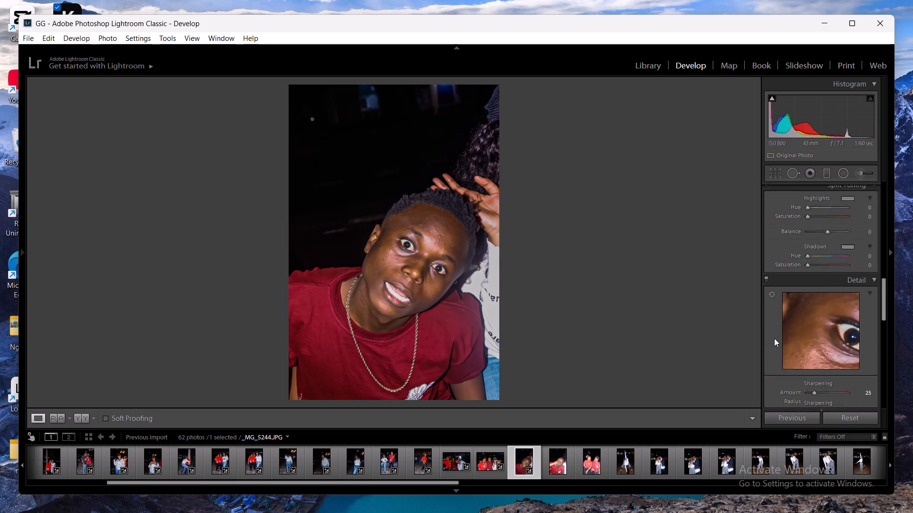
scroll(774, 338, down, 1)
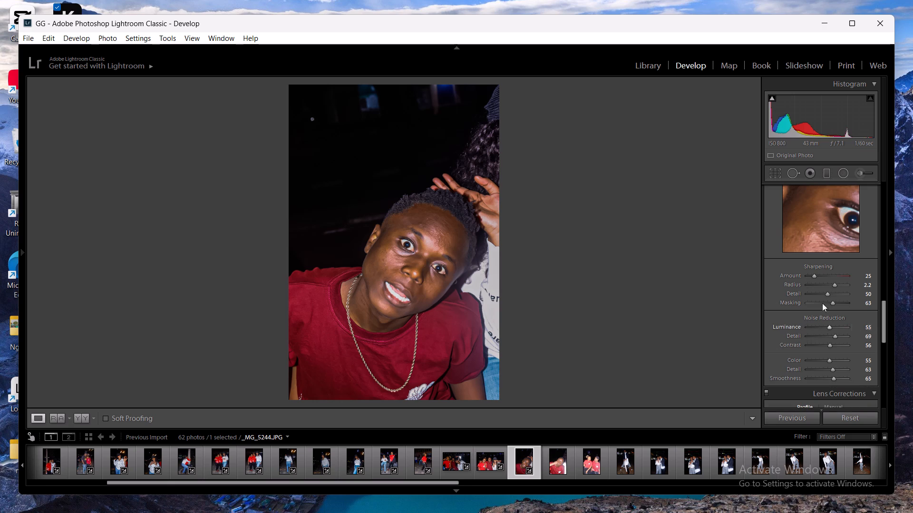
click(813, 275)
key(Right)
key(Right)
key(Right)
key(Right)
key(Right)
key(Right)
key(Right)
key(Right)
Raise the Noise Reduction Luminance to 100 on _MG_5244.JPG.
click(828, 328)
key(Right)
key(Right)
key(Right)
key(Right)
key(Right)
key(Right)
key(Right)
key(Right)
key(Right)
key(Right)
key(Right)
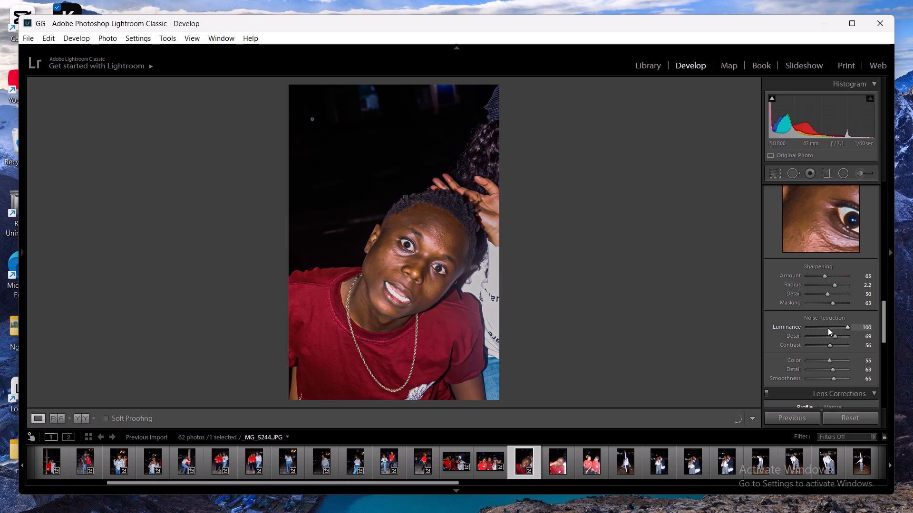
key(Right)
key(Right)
Reduce the Sharpening Amount to 43 and the Noise Reduction Luminance to 36 on _MG_5244.JPG.
click(819, 276)
click(822, 326)
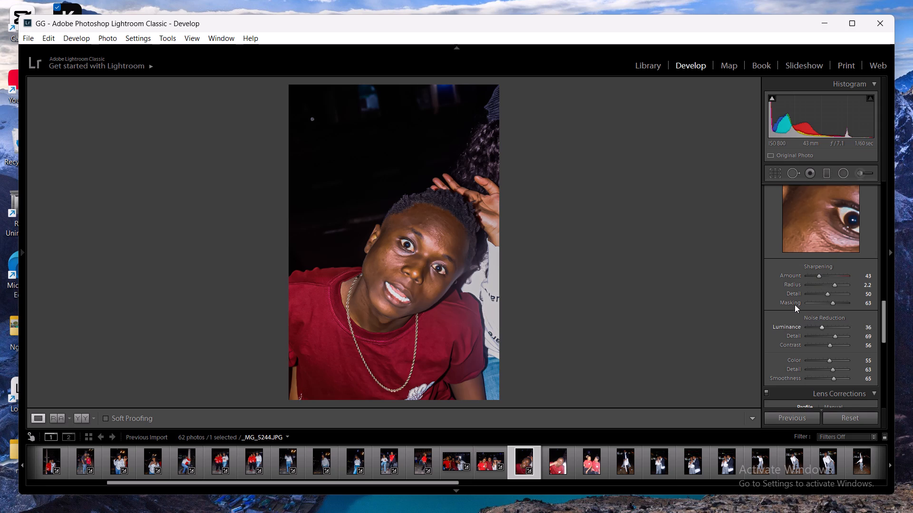
Lower the Texture to +10 in the Basic adjustments of _MG_5244.JPG.
scroll(778, 321, up, 4)
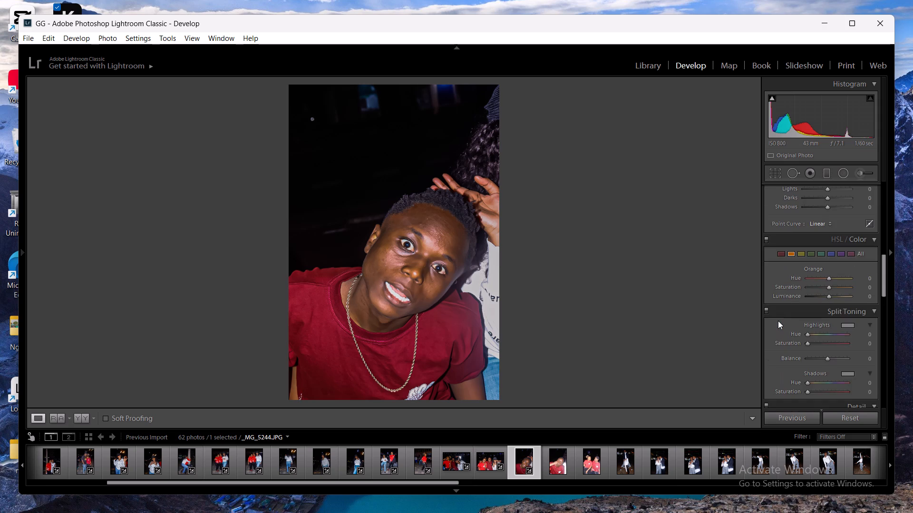
scroll(778, 321, up, 2)
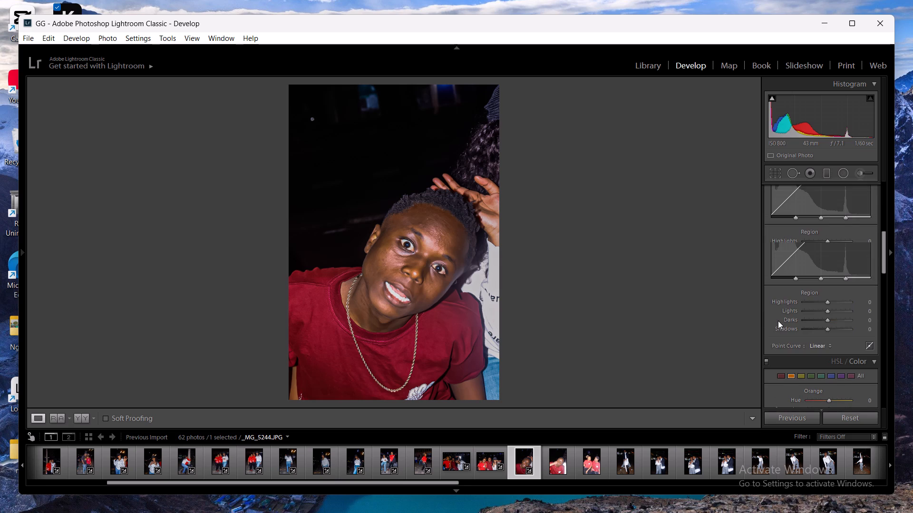
scroll(778, 321, up, 6)
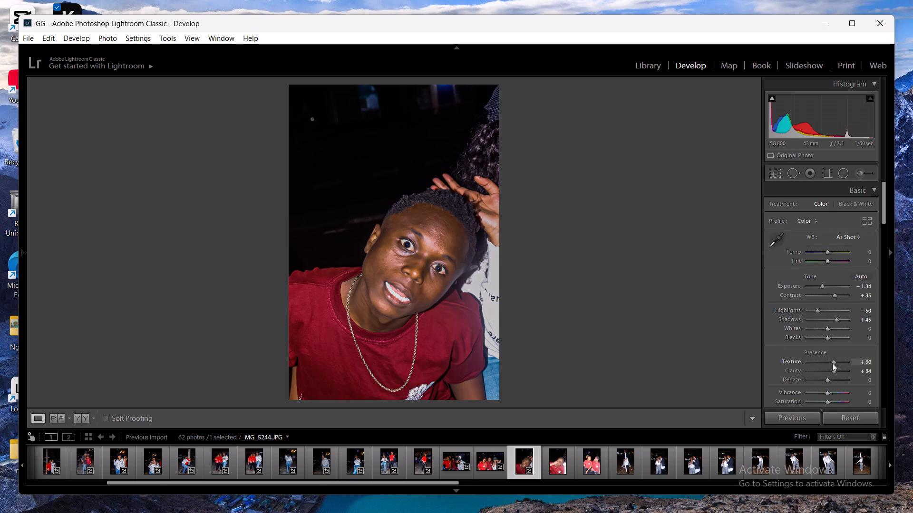
click(831, 362)
key(Left)
key(Left)
key(Left)
key(Left)
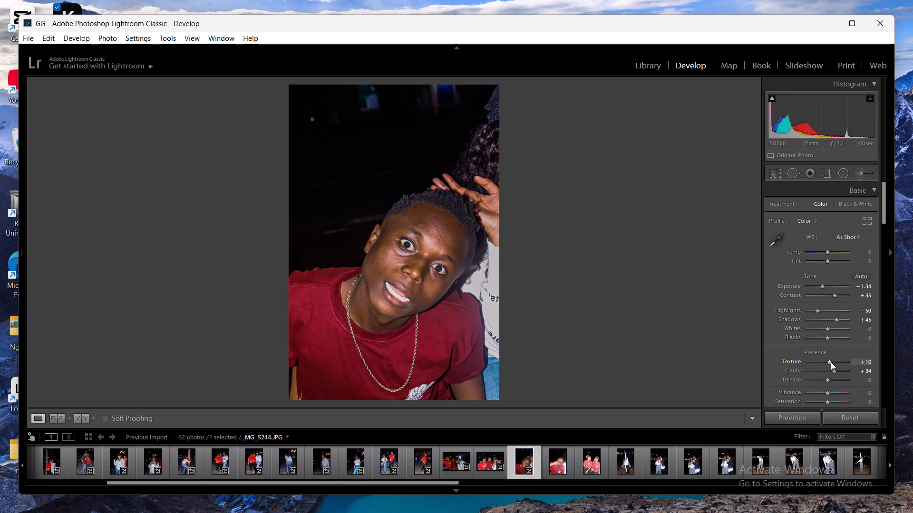
Lower the Clarity to +19 on _MG_5244.JPG.
click(835, 368)
key(Left)
key(Left)
key(Left)
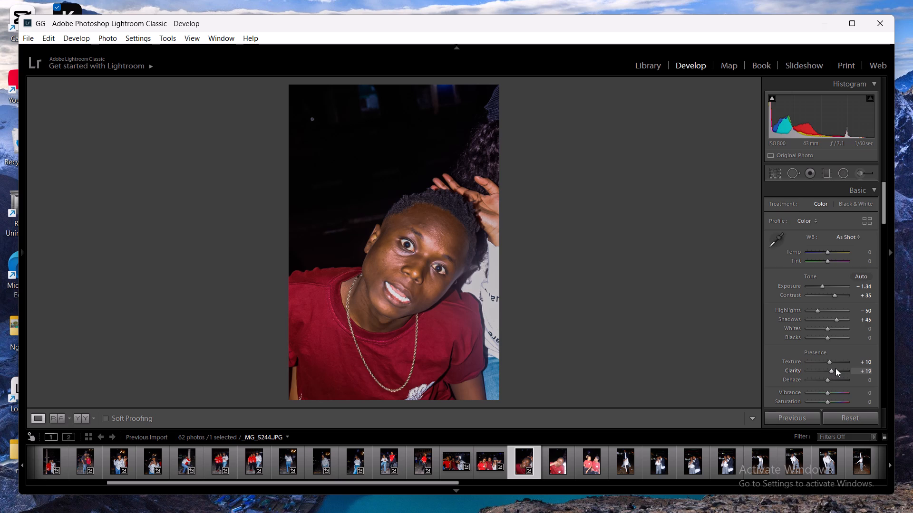
Paste the copied develop settings onto _MG_5245.JPG.
click(568, 470)
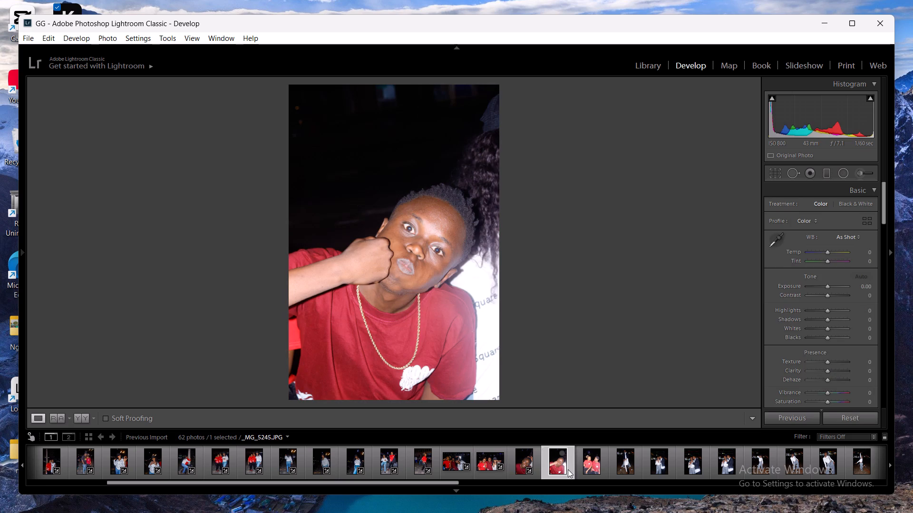
right_click(568, 469)
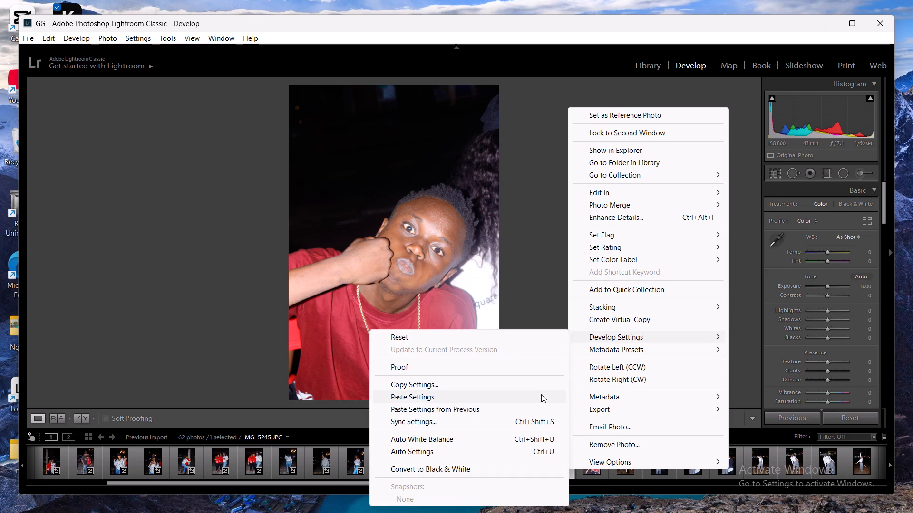
click(541, 394)
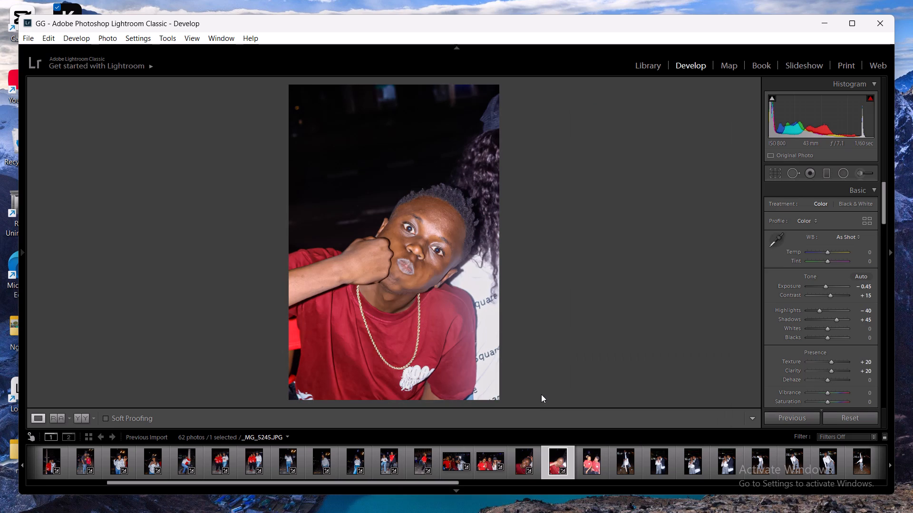
Paste the copied develop settings onto _MG_5246.JPG, the shot of two people in red T-shirts facing each other.
click(591, 474)
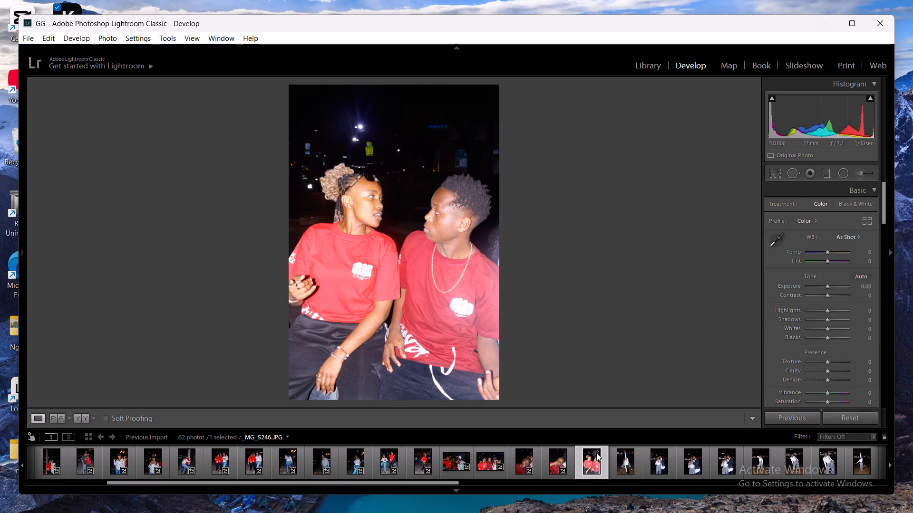
right_click(592, 465)
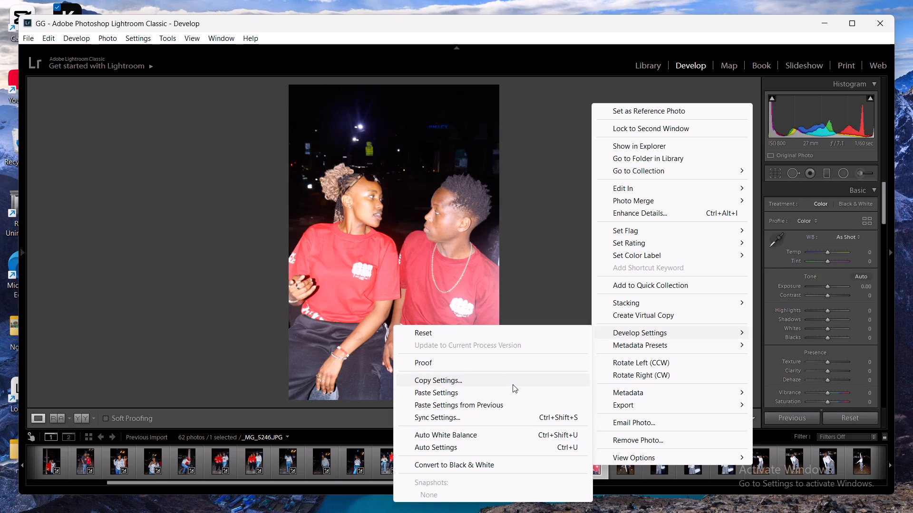
click(514, 388)
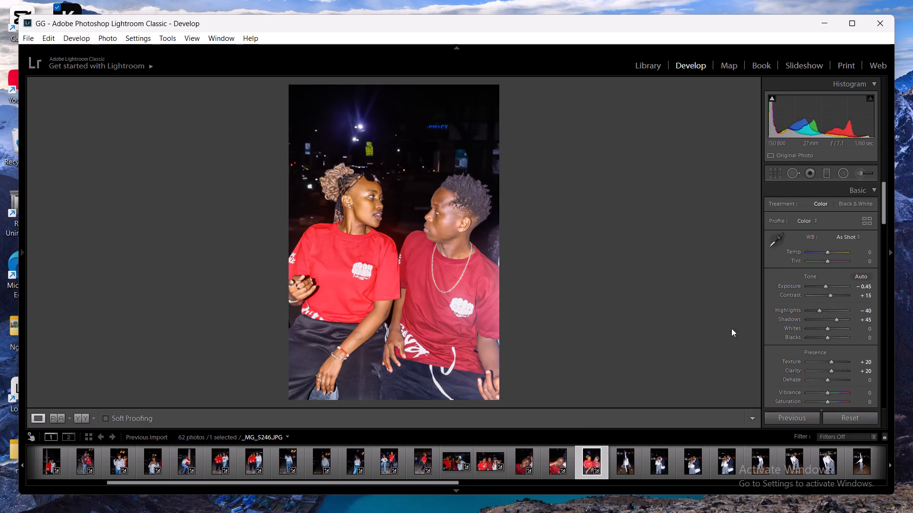
Lower the Exposure to -1.44 in the Basic adjustments of _MG_5246.JPG.
click(825, 287)
key(Left)
key(Left)
key(Left)
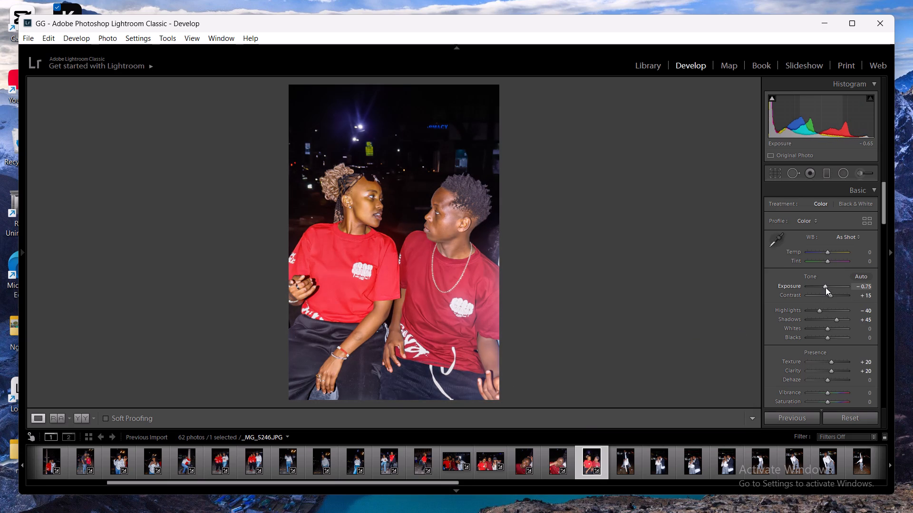
key(Left)
key(Left)
key(Left)
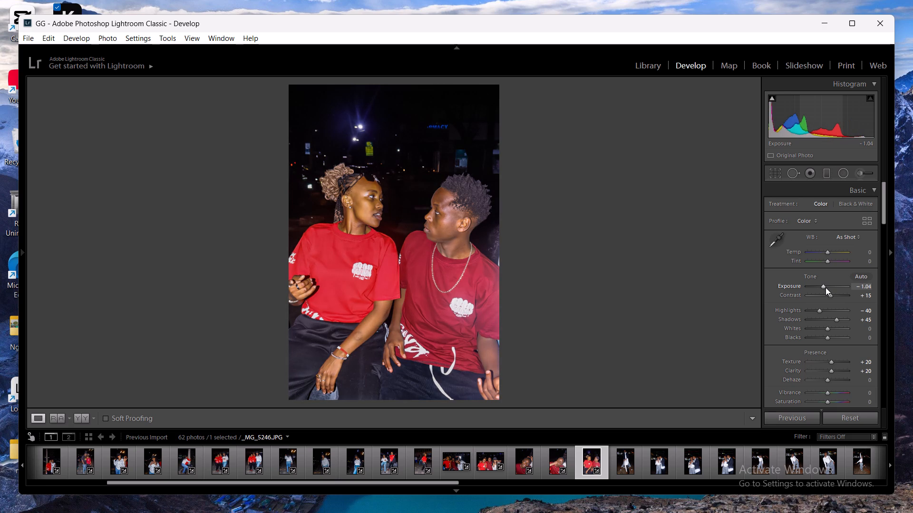
key(Left)
key(Left)
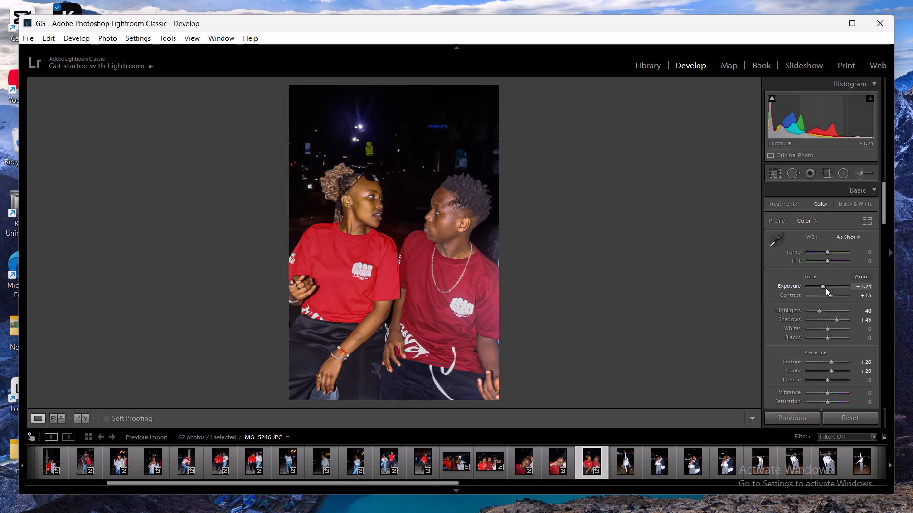
key(Left)
key(Left)
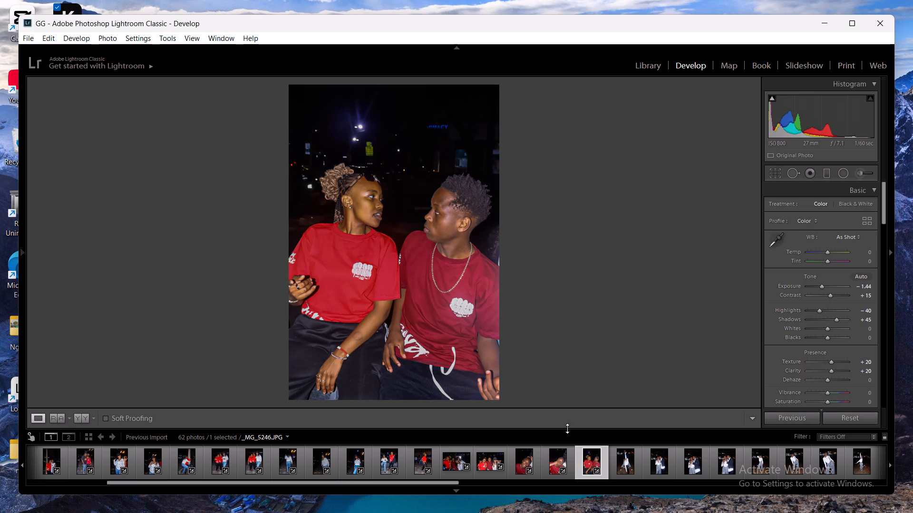
Go back to _MG_5245.JPG and lower its Exposure to -1.04.
click(557, 466)
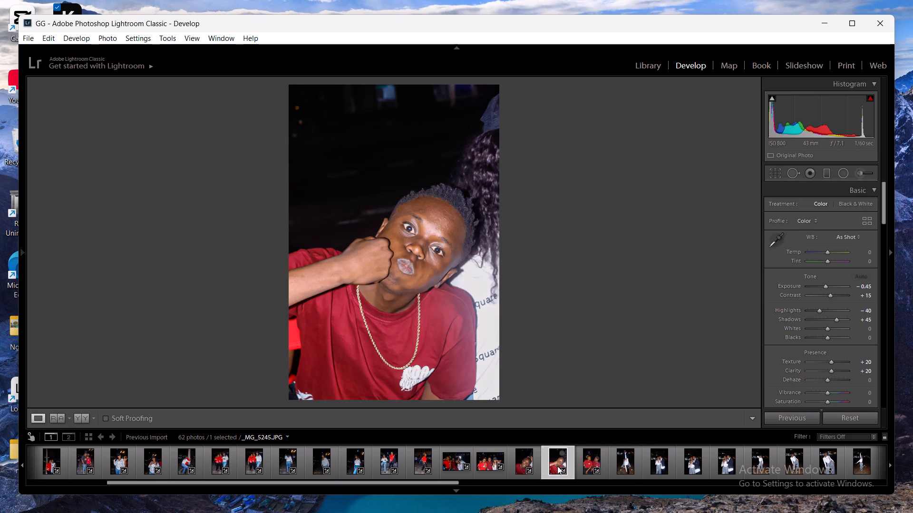
click(826, 286)
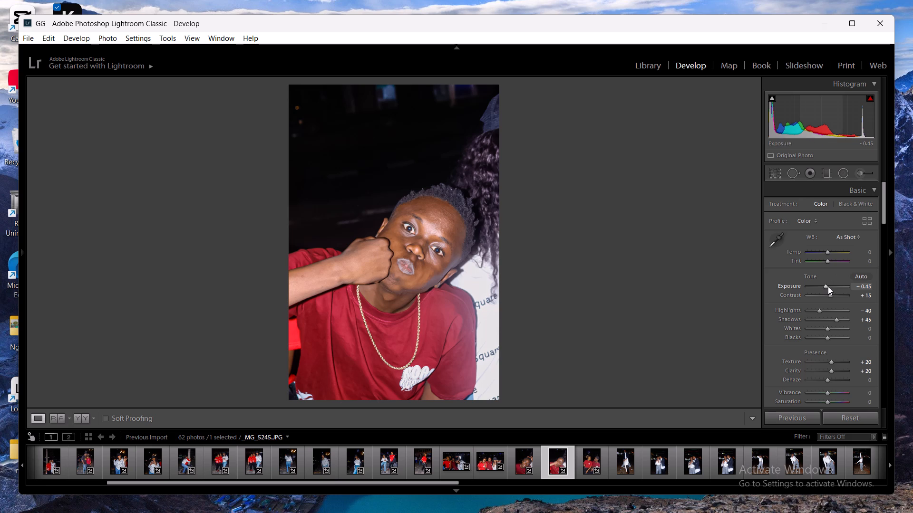
key(Left)
key(Left)
key(Left)
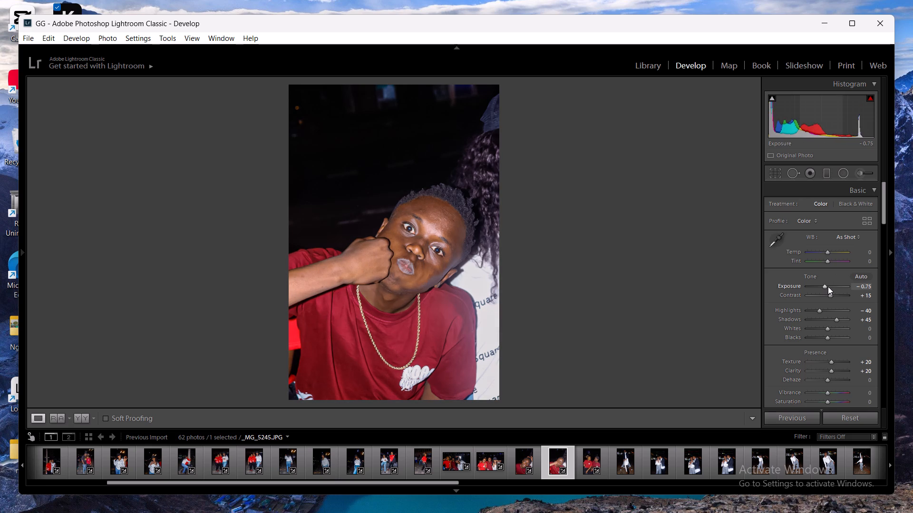
key(Left)
key(Left)
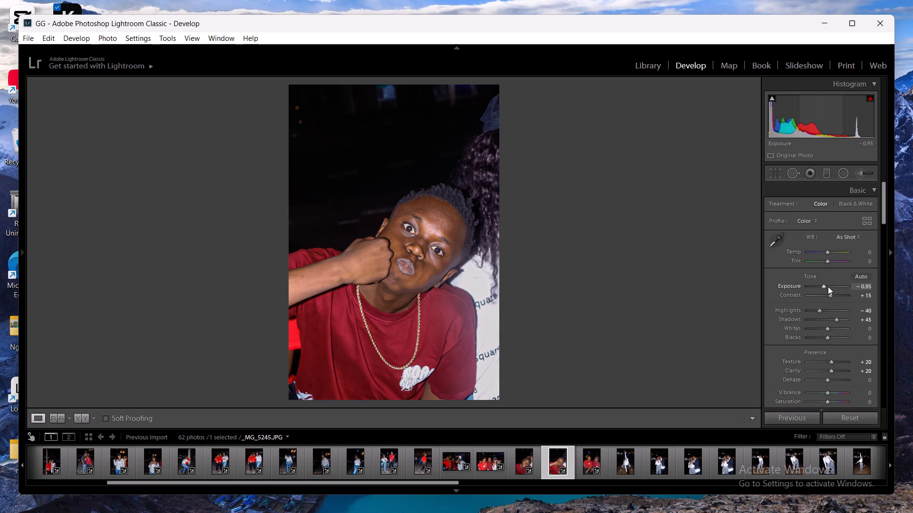
key(Left)
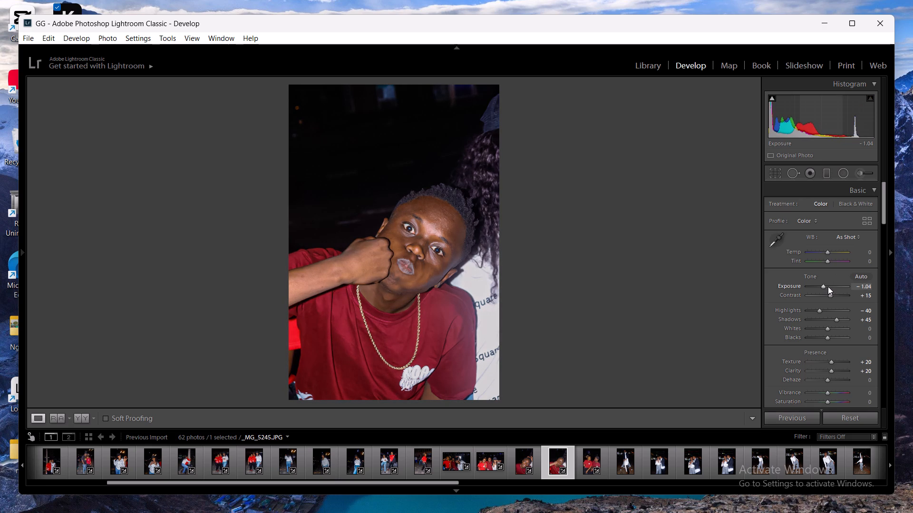
Paste the copied develop settings onto _MG_5247.JPG.
click(620, 464)
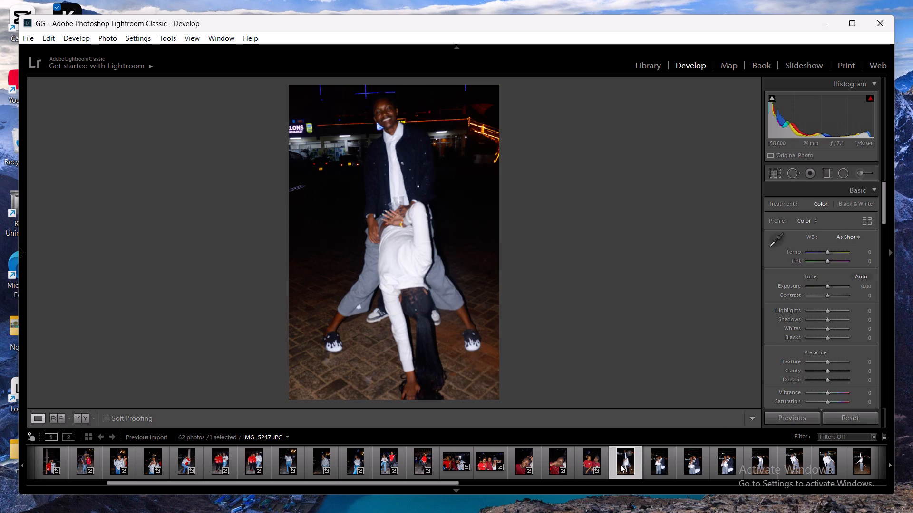
right_click(620, 464)
click(588, 390)
right_click(627, 466)
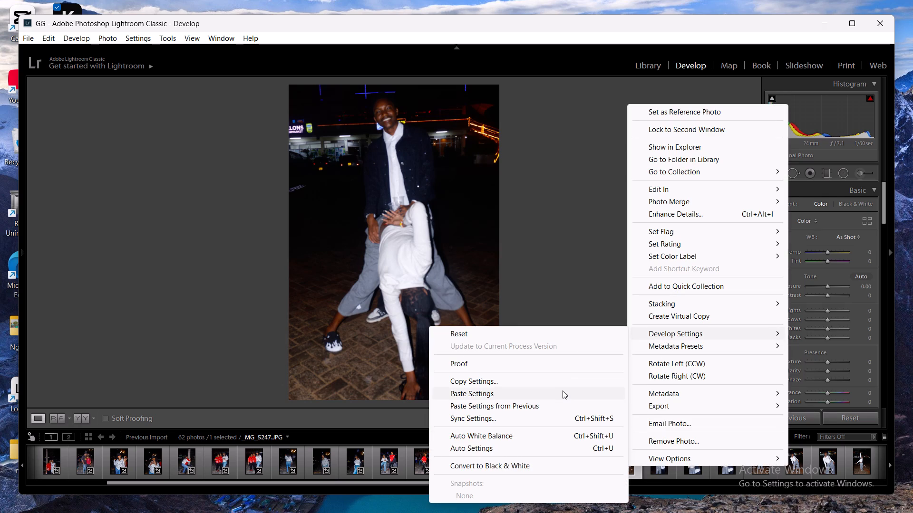
click(563, 391)
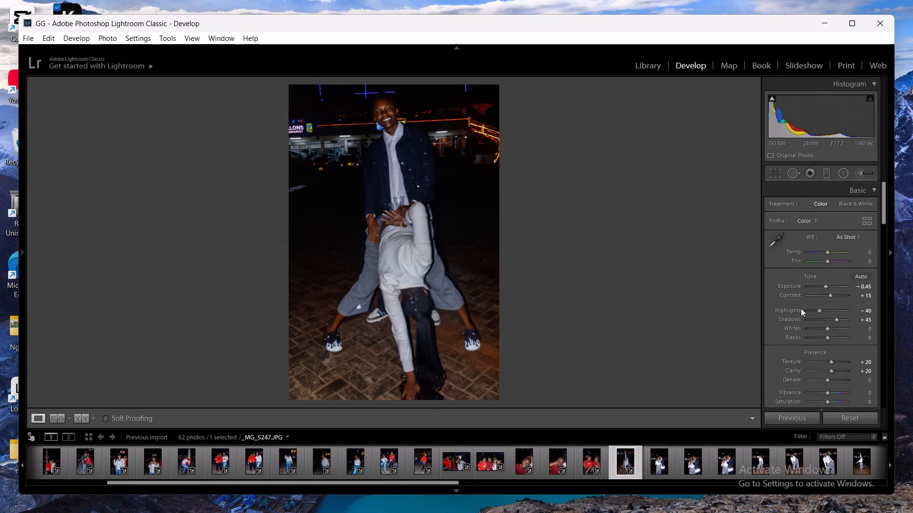
Raise the Highlights to -2 on _MG_5247.JPG.
click(821, 310)
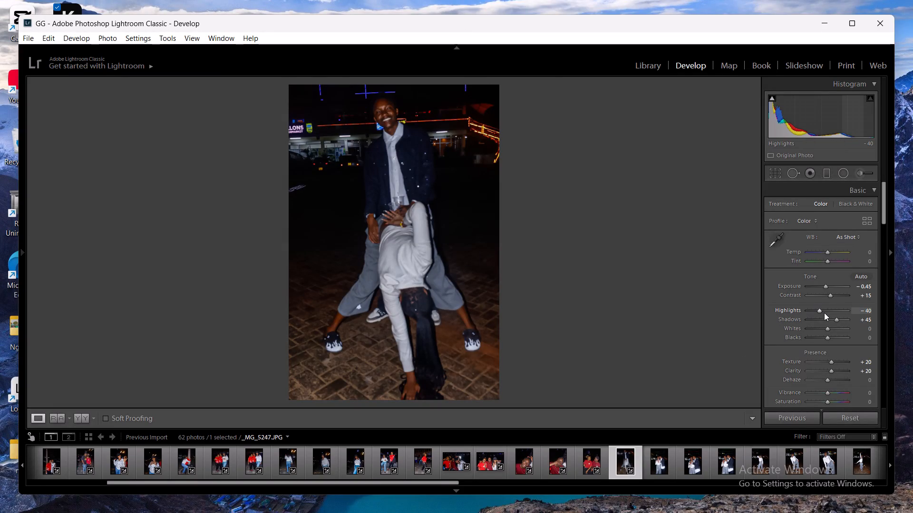
click(827, 310)
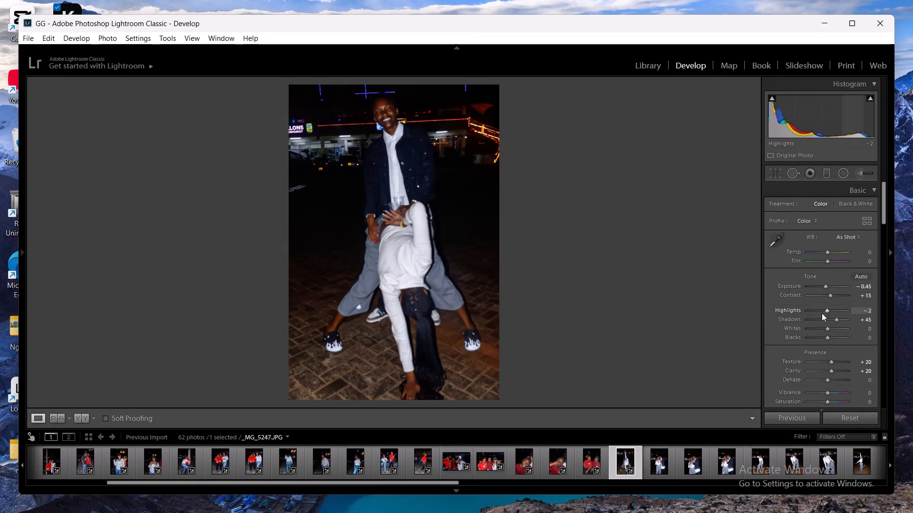
Raise the Exposure to -0.05 on _MG_5247.JPG.
click(826, 287)
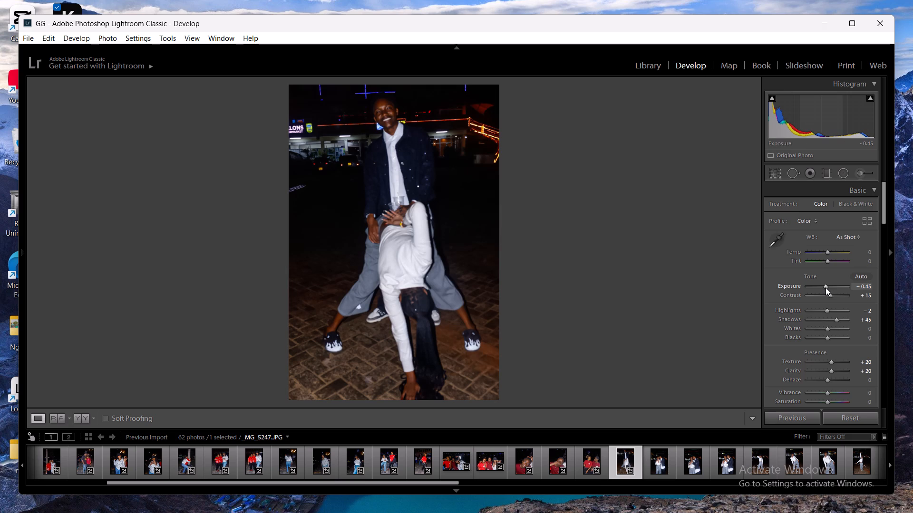
key(Right)
key(Right)
key(Right)
key(Right)
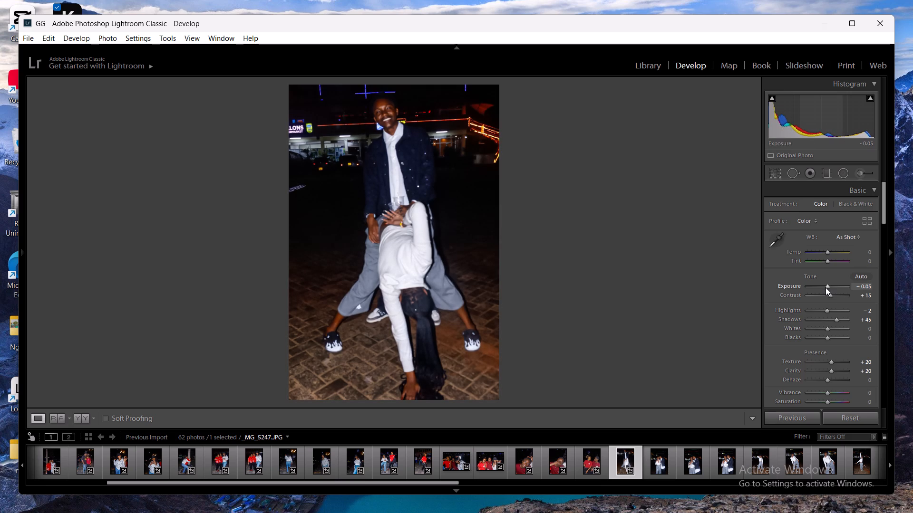
Paste the copied develop settings onto _MG_5248.JPG.
click(659, 466)
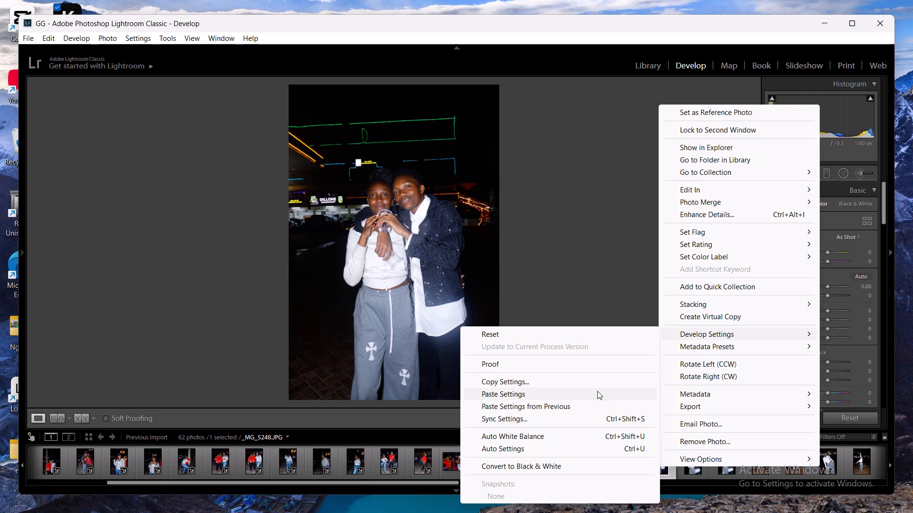
click(597, 391)
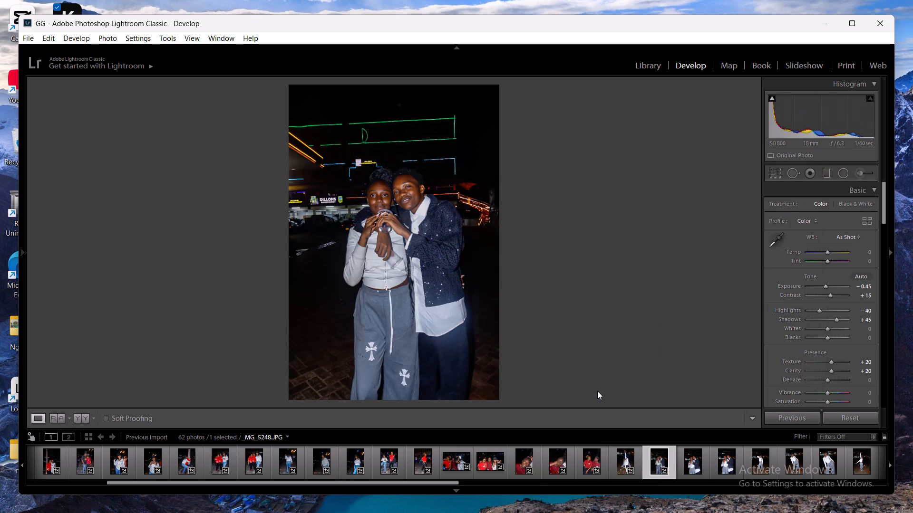
Paste the copied develop settings onto _MG_5250.JPG.
click(698, 468)
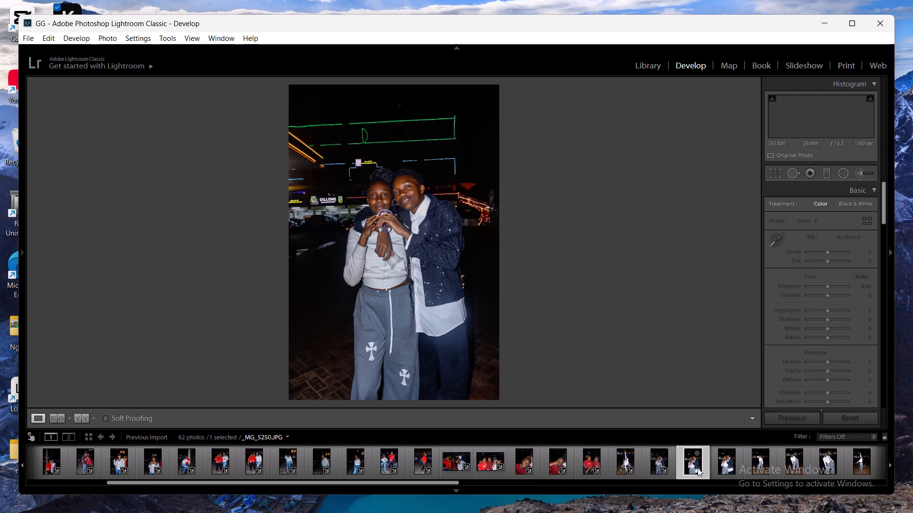
right_click(698, 468)
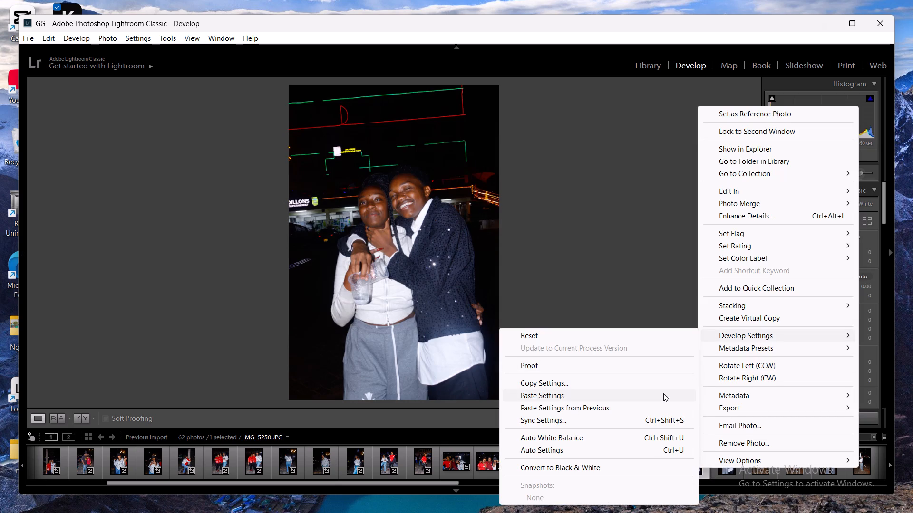
click(663, 393)
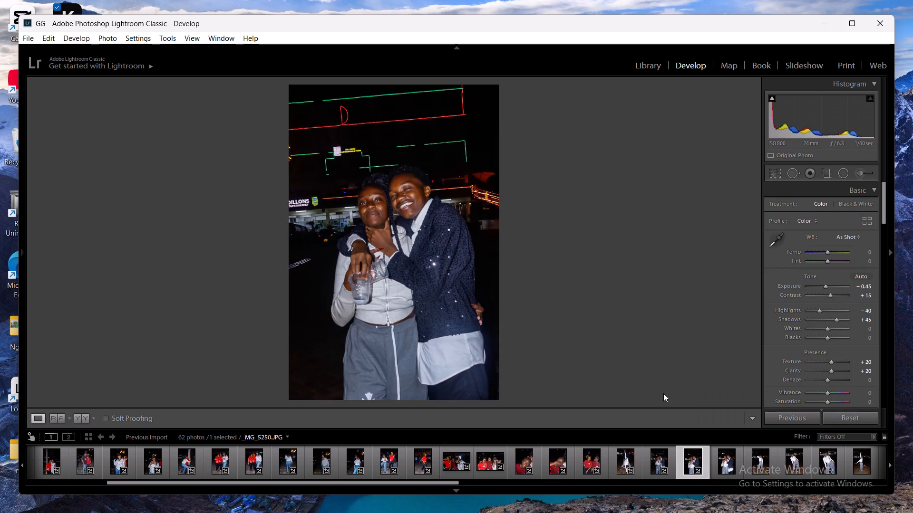
Paste the copied develop settings onto _MG_5251.JPG.
click(727, 467)
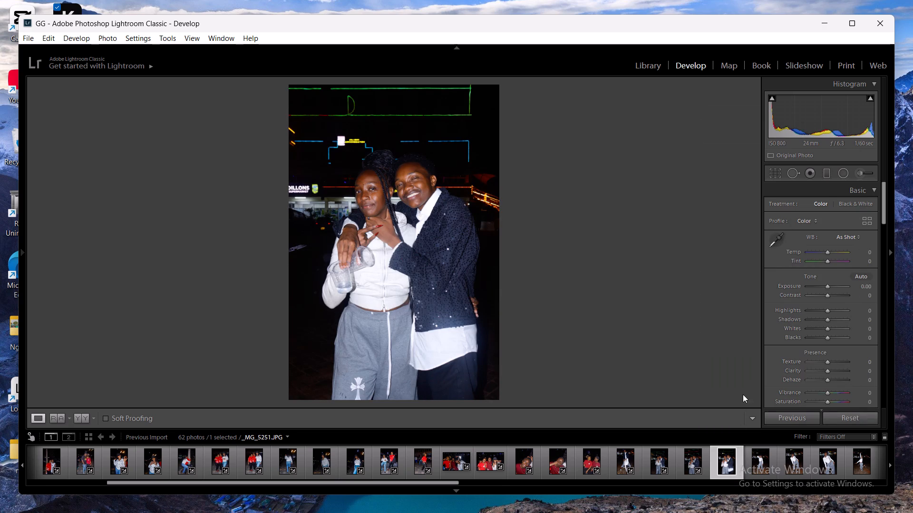
right_click(723, 470)
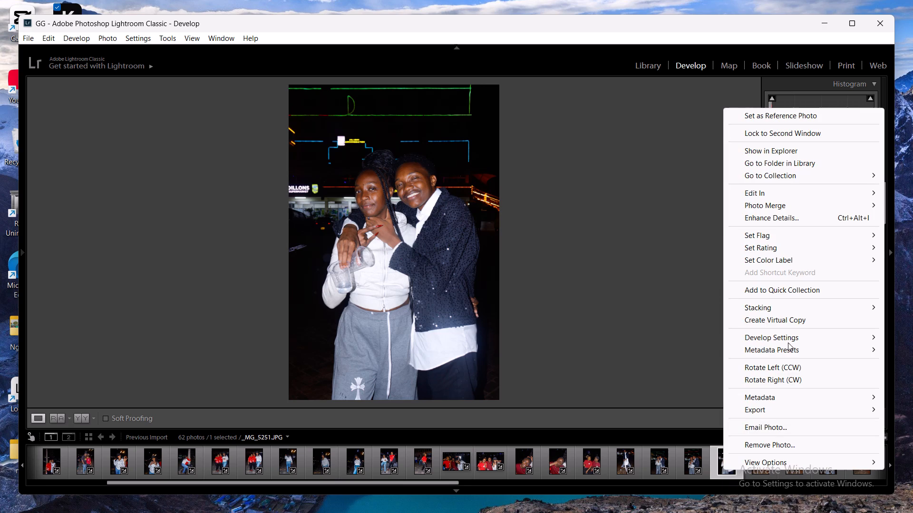
click(704, 396)
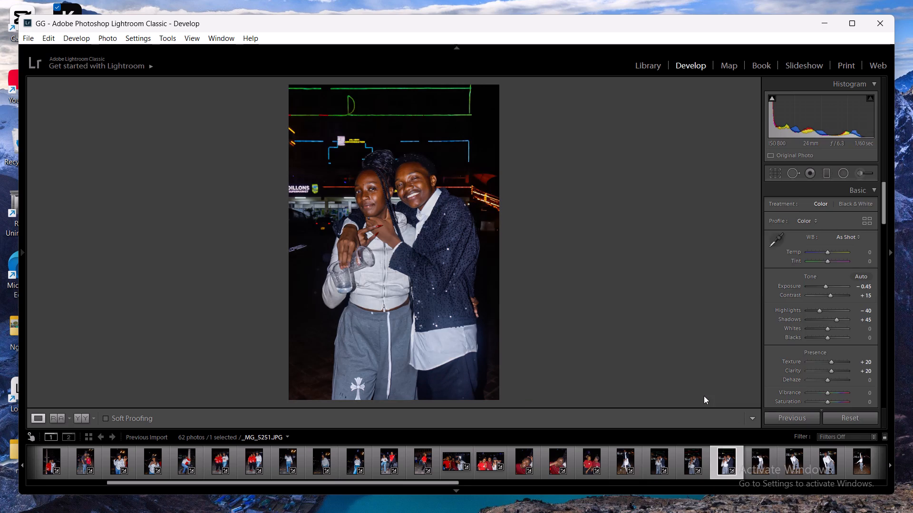
Paste the copied develop settings onto _MG_5252.JPG.
click(758, 469)
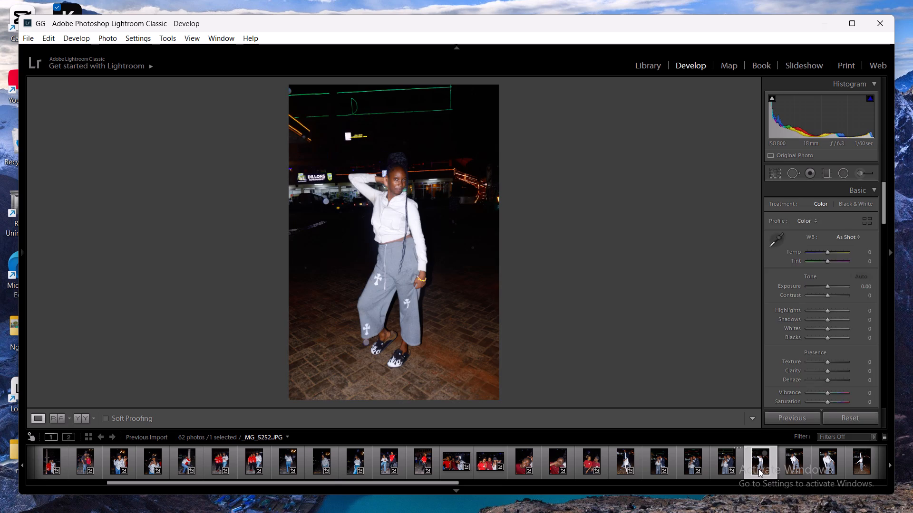
right_click(758, 469)
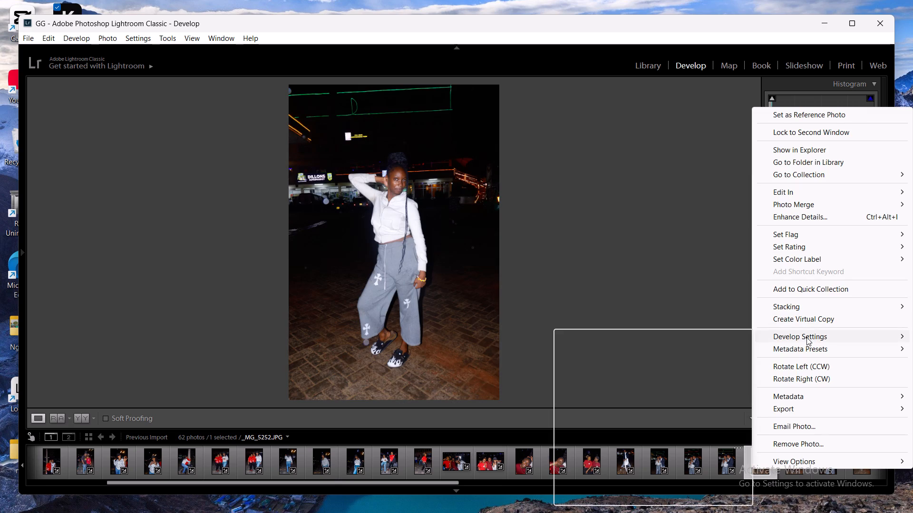
click(636, 398)
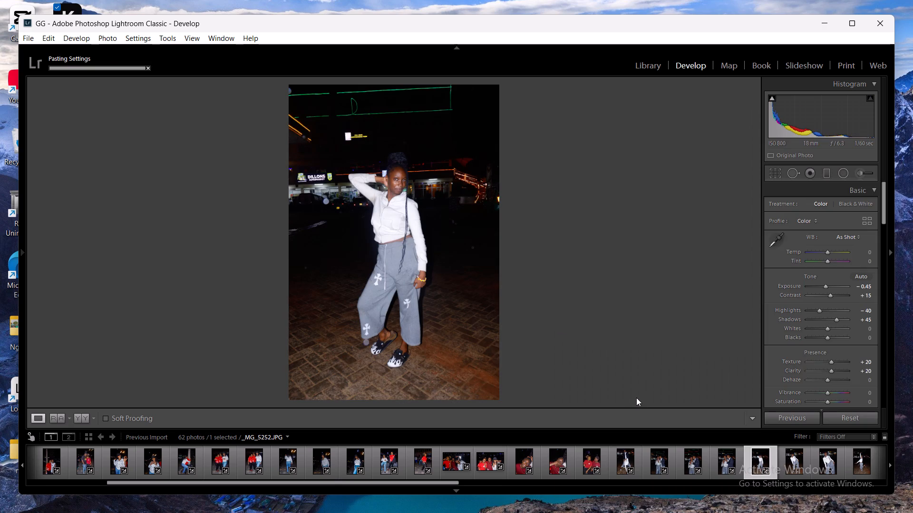
Raise the Exposure to +0.05 in the Basic adjustments of _MG_5252.JPG.
click(826, 286)
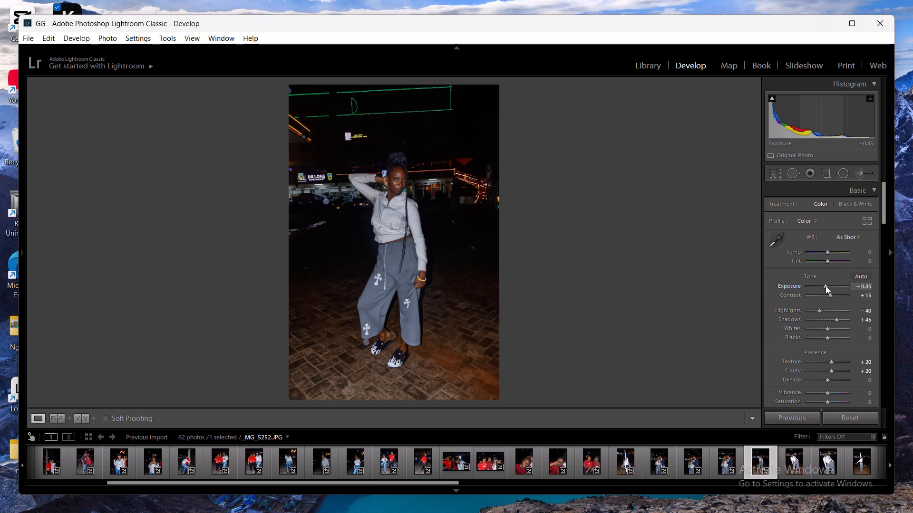
key(Right)
key(Right)
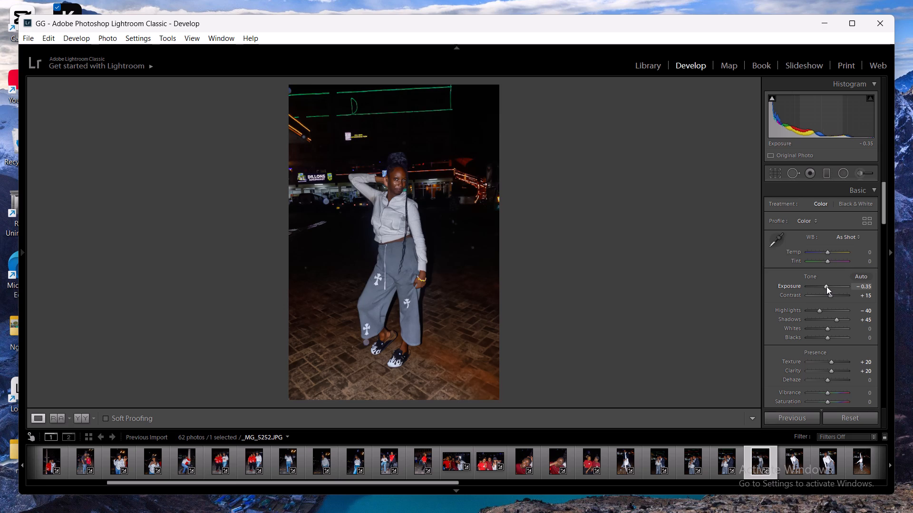
key(Right)
key(Right)
key(Right)
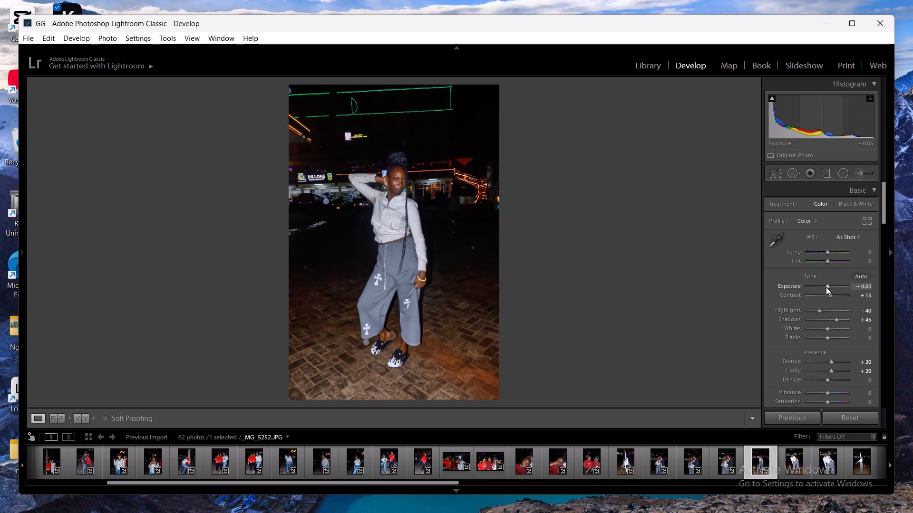
Raise the Clarity to +35 on _MG_5252.JPG.
click(832, 371)
key(Right)
key(Right)
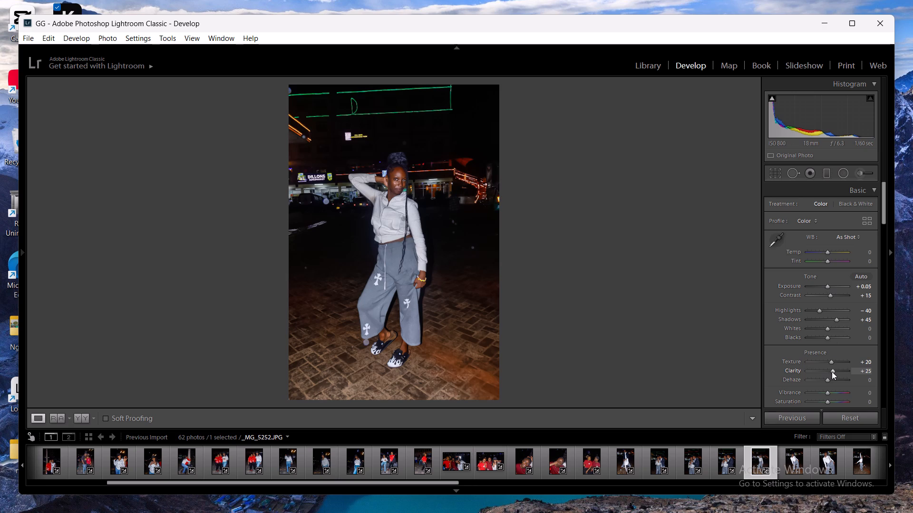
key(Right)
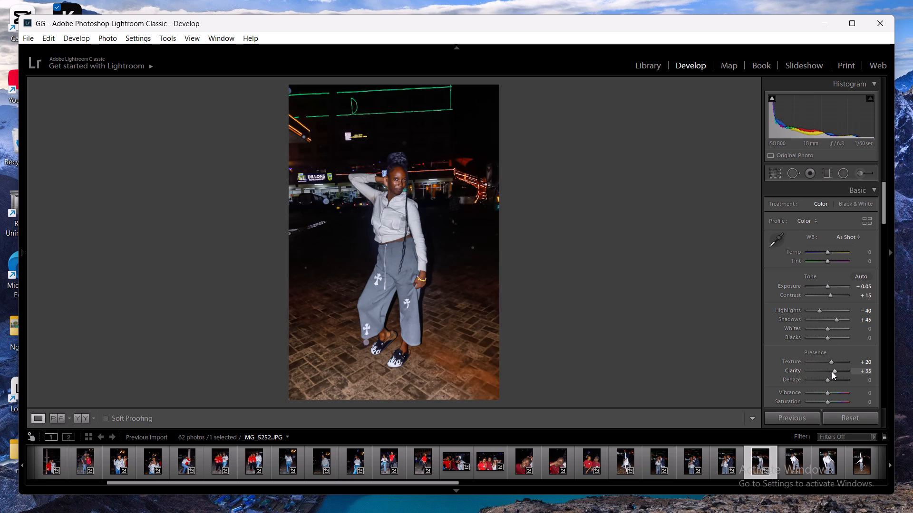